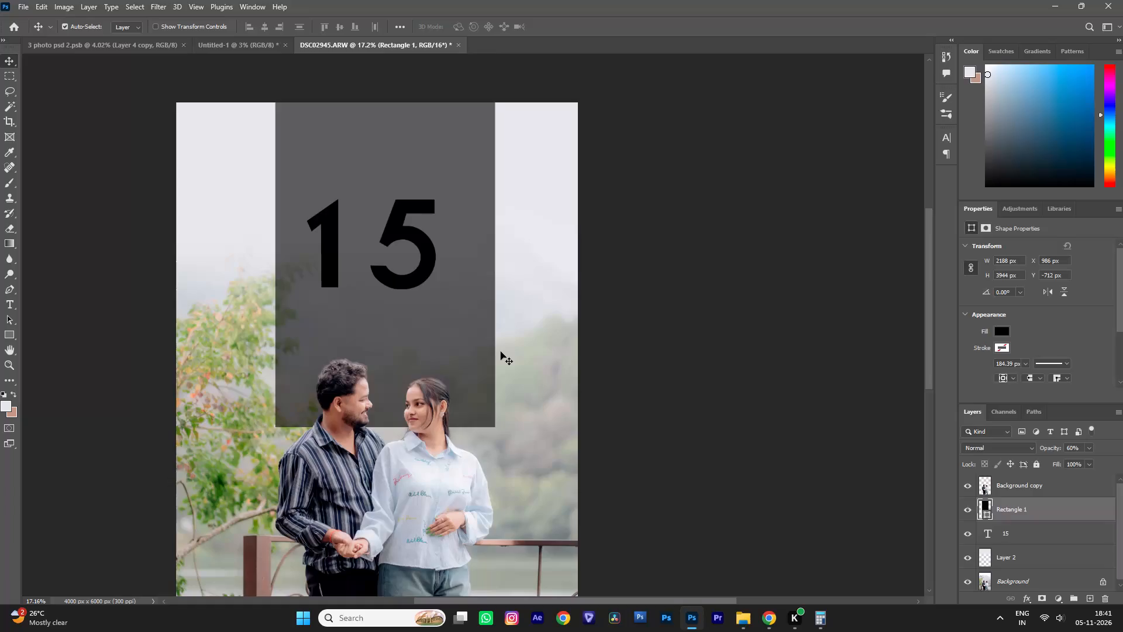
# Reduce the Rectangle 1 layer's opacity to 11% and nudge the rectangle up by 11 px.
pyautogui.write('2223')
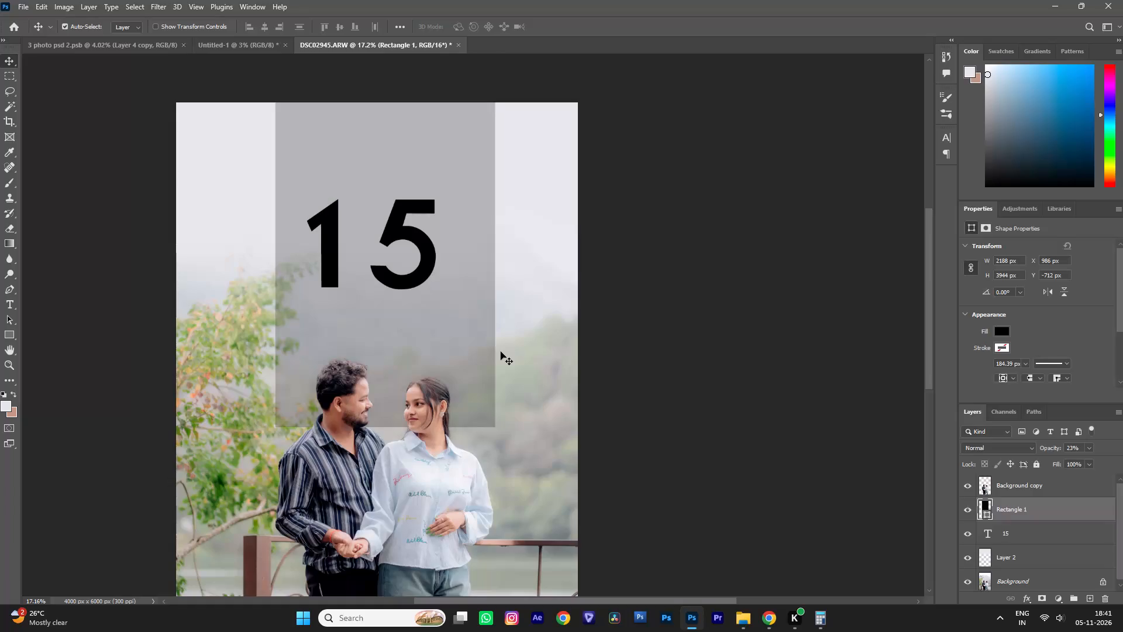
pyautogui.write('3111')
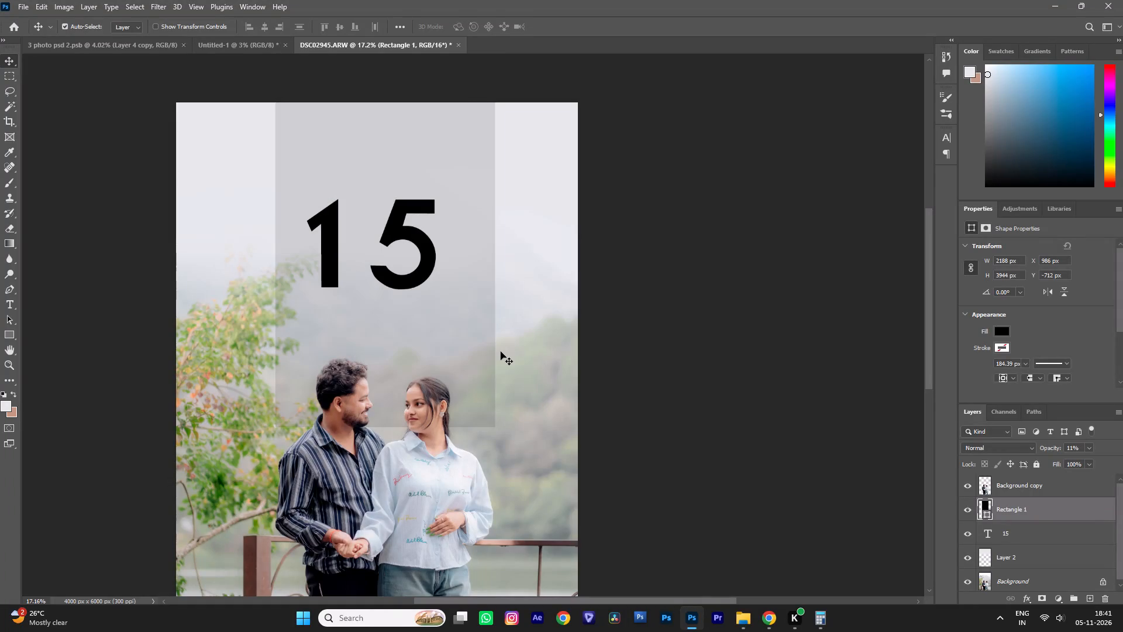
pyautogui.click(448, 360)
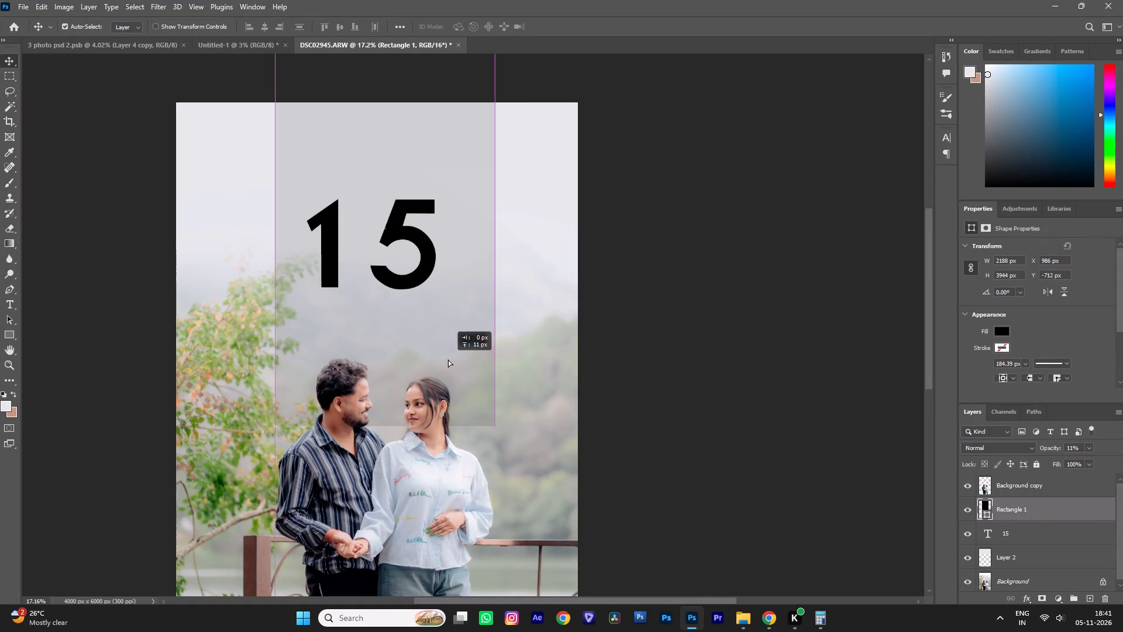
# Rasterize the Rectangle 1 shape layer so the Eraser can work on it.
pyautogui.press('e')
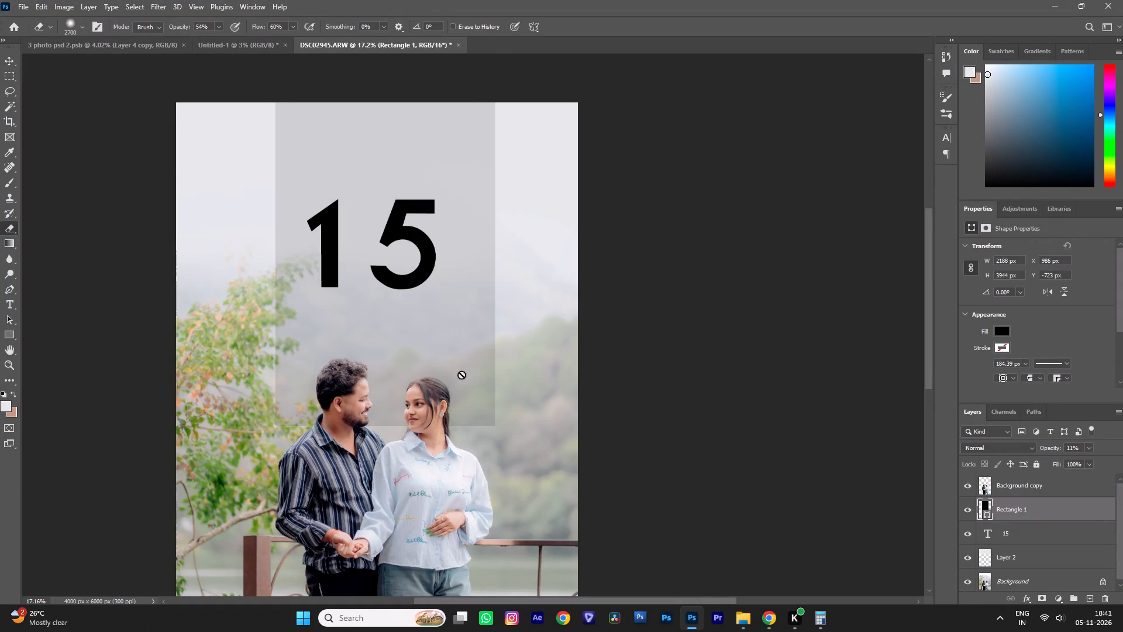
pyautogui.click(474, 372)
pyautogui.click(527, 225)
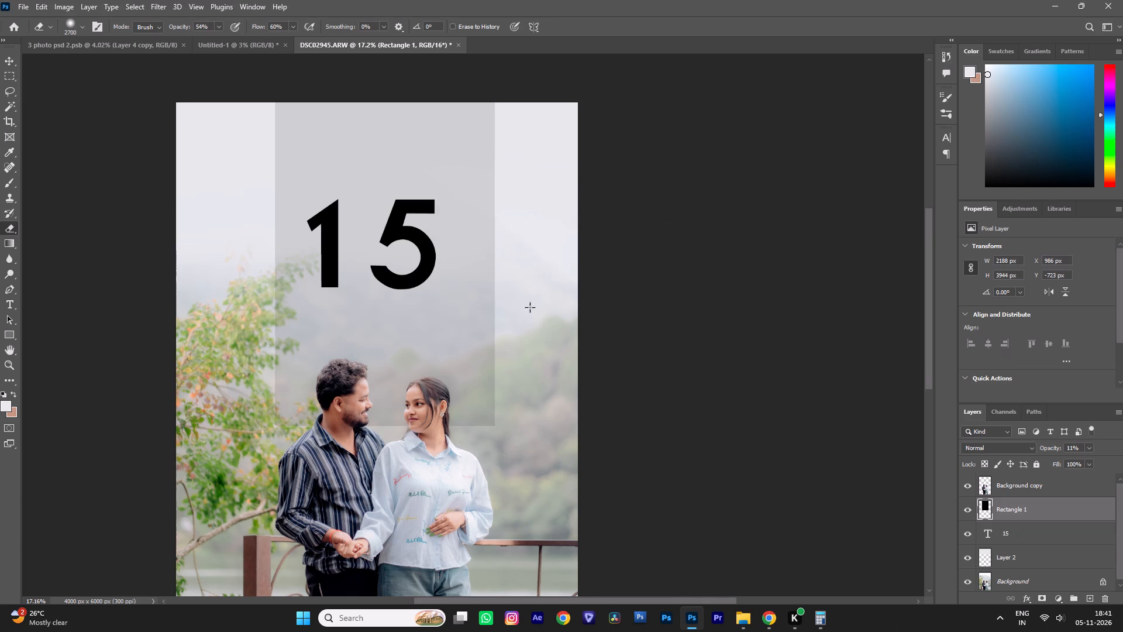
# Fade out the lower end of the grey rectangle behind the couple with wide soft Eraser strokes at 54% opacity.
pyautogui.moveTo(518, 445); pyautogui.dragTo(108, 500)
pyautogui.moveTo(160, 504); pyautogui.dragTo(790, 487)
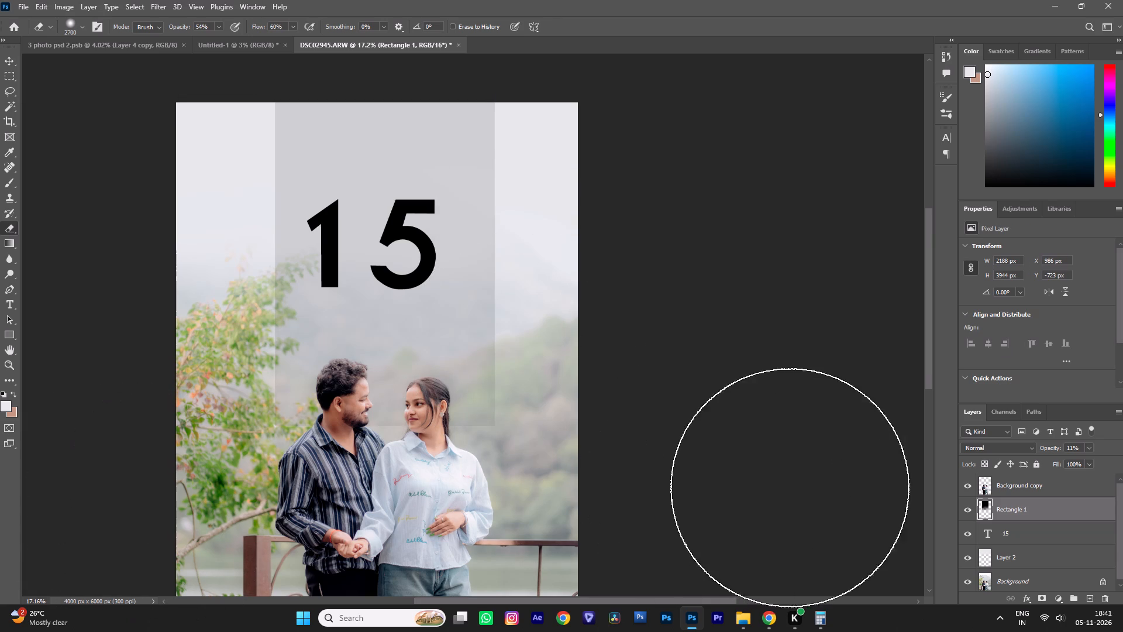
pyautogui.moveTo(790, 487); pyautogui.dragTo(794, 487)
pyautogui.moveTo(735, 487); pyautogui.dragTo(106, 486)
pyautogui.moveTo(104, 476); pyautogui.dragTo(780, 461)
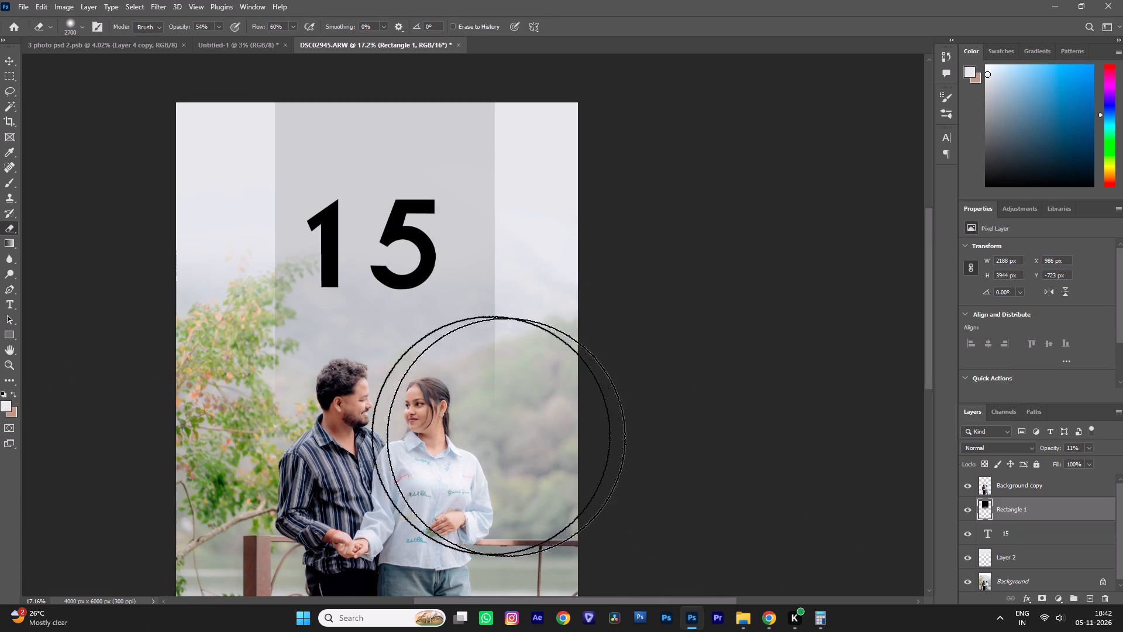
pyautogui.moveTo(532, 440); pyautogui.dragTo(84, 437)
pyautogui.moveTo(163, 438); pyautogui.dragTo(778, 452)
pyautogui.moveTo(613, 449); pyautogui.dragTo(102, 451)
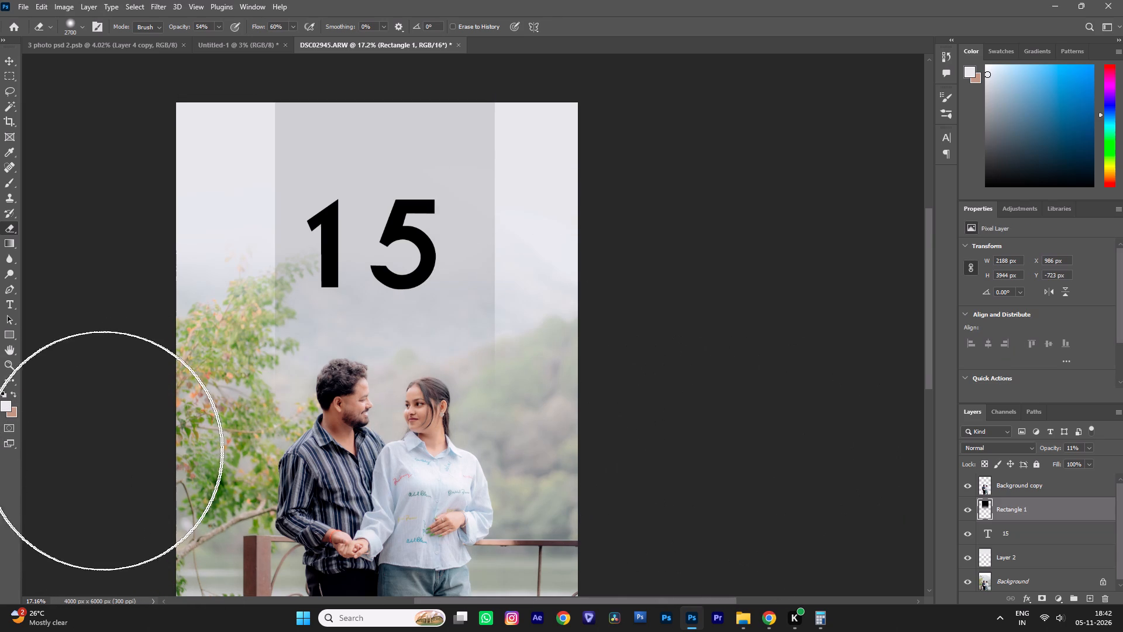
pyautogui.moveTo(102, 451); pyautogui.dragTo(97, 451)
pyautogui.moveTo(294, 448); pyautogui.dragTo(749, 434)
pyautogui.moveTo(691, 434); pyautogui.dragTo(191, 465)
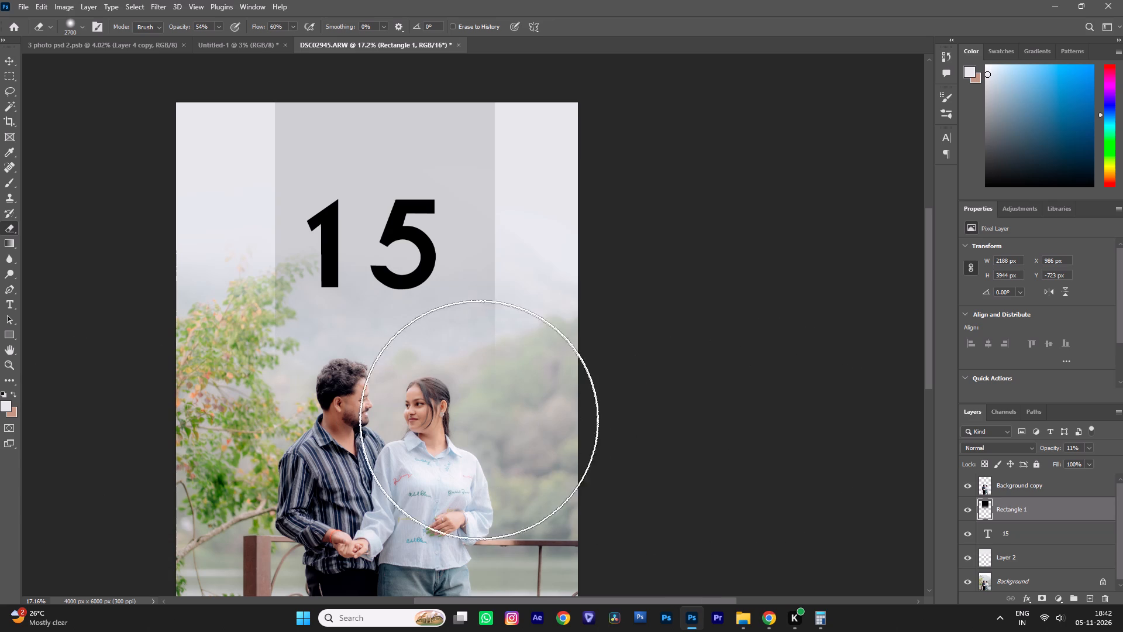
pyautogui.moveTo(509, 417); pyautogui.dragTo(86, 450)
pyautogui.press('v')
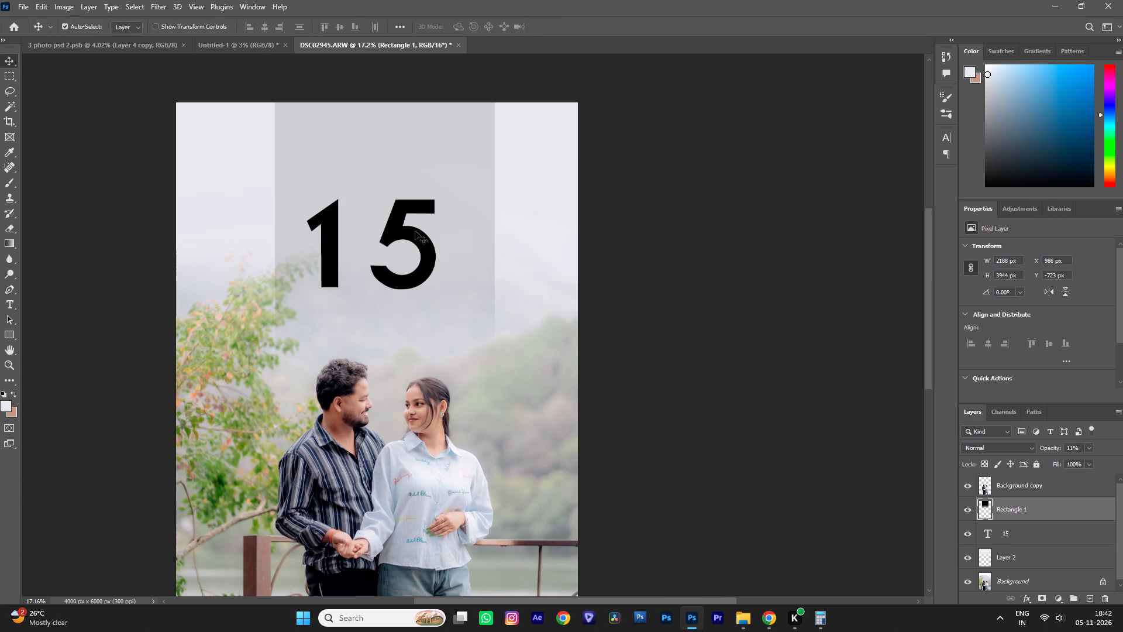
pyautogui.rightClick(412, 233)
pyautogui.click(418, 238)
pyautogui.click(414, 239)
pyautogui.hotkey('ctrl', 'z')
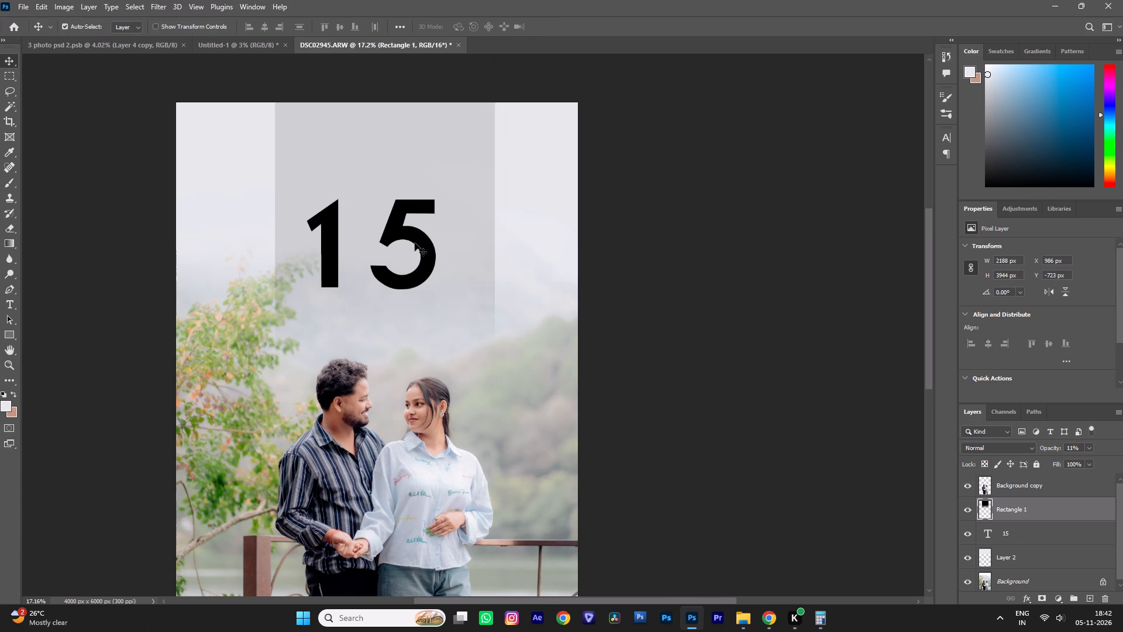
# Shift the faded rectangle about 80 px to the left on the photo.
pyautogui.keyDown('alt'); pyautogui.scroll(3, 415, 243); pyautogui.keyUp('alt')
pyautogui.moveTo(483, 253); pyautogui.dragTo(473, 253)
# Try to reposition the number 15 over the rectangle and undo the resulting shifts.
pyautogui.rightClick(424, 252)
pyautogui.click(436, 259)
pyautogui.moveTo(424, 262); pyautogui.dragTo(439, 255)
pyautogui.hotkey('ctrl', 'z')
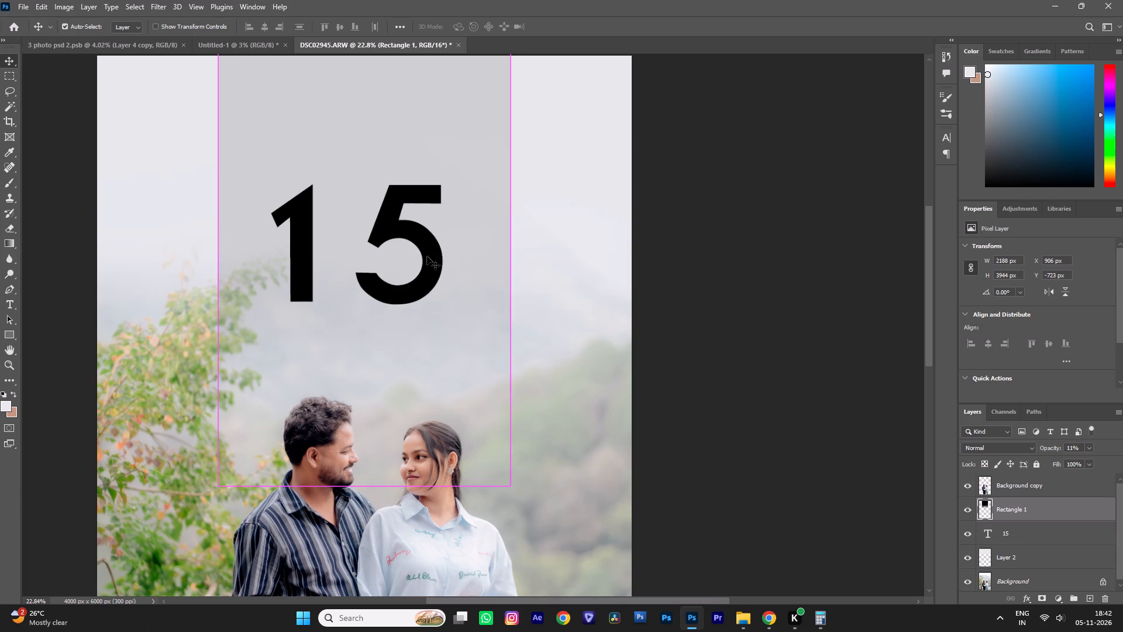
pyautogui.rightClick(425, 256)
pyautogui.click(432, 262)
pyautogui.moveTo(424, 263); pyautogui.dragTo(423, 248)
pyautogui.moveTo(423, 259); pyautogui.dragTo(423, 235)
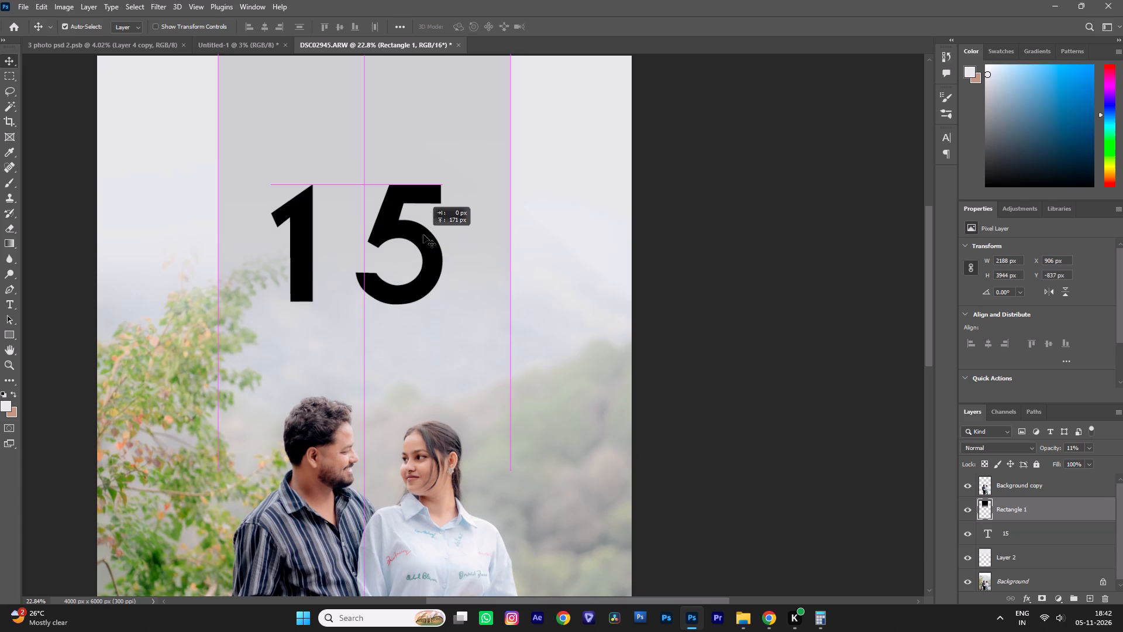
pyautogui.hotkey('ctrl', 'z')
# Move the 15 text layer above the Rectangle 1 layer.
pyautogui.click(1017, 533)
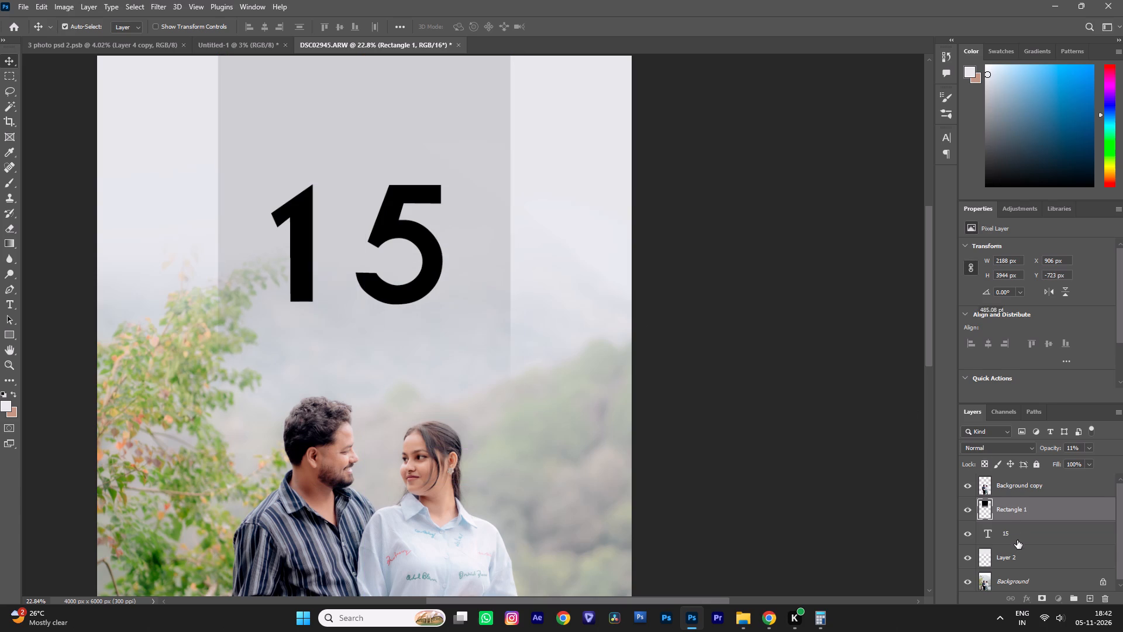
pyautogui.moveTo(1017, 535); pyautogui.dragTo(1016, 505)
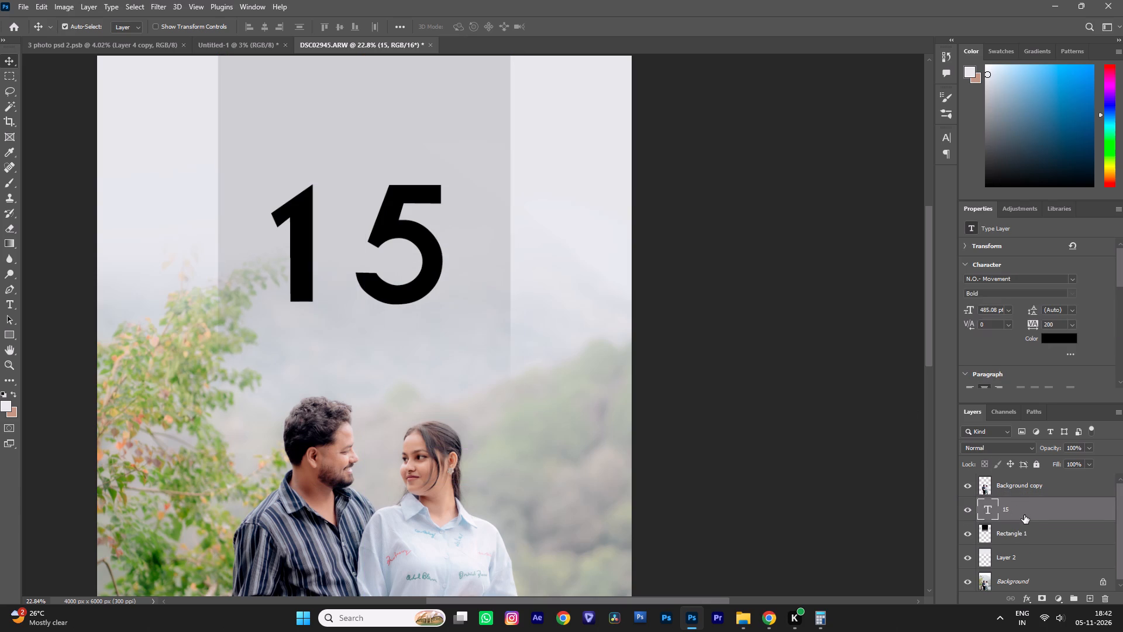
# Move the number 15 slightly up and to the right within the grey rectangle.
pyautogui.rightClick(430, 266)
pyautogui.click(440, 272)
pyautogui.moveTo(424, 272); pyautogui.dragTo(434, 251)
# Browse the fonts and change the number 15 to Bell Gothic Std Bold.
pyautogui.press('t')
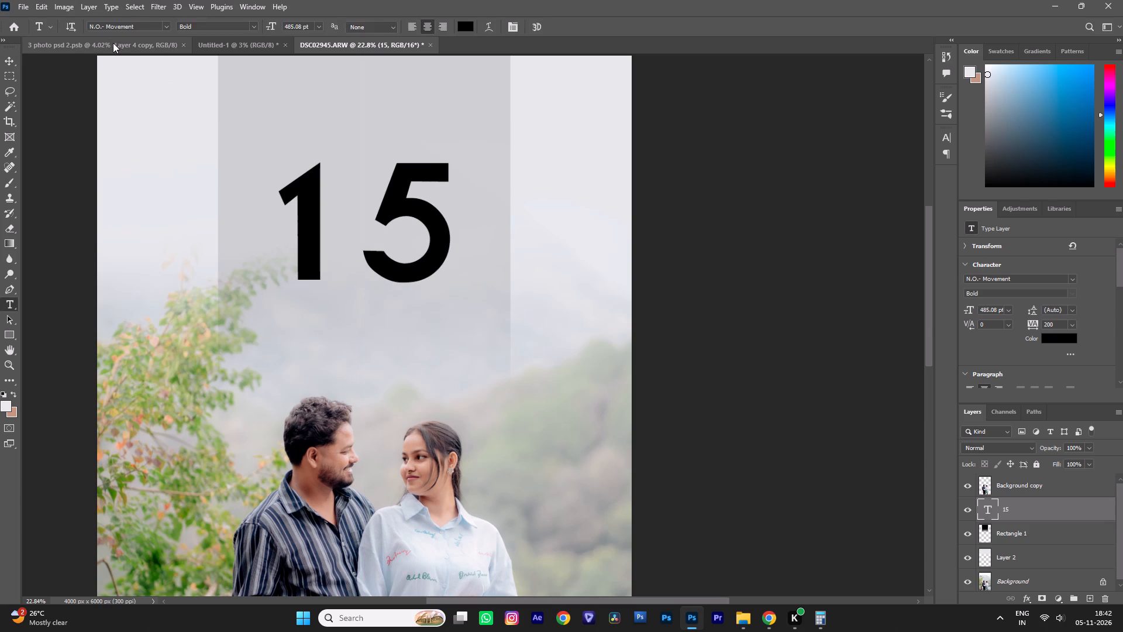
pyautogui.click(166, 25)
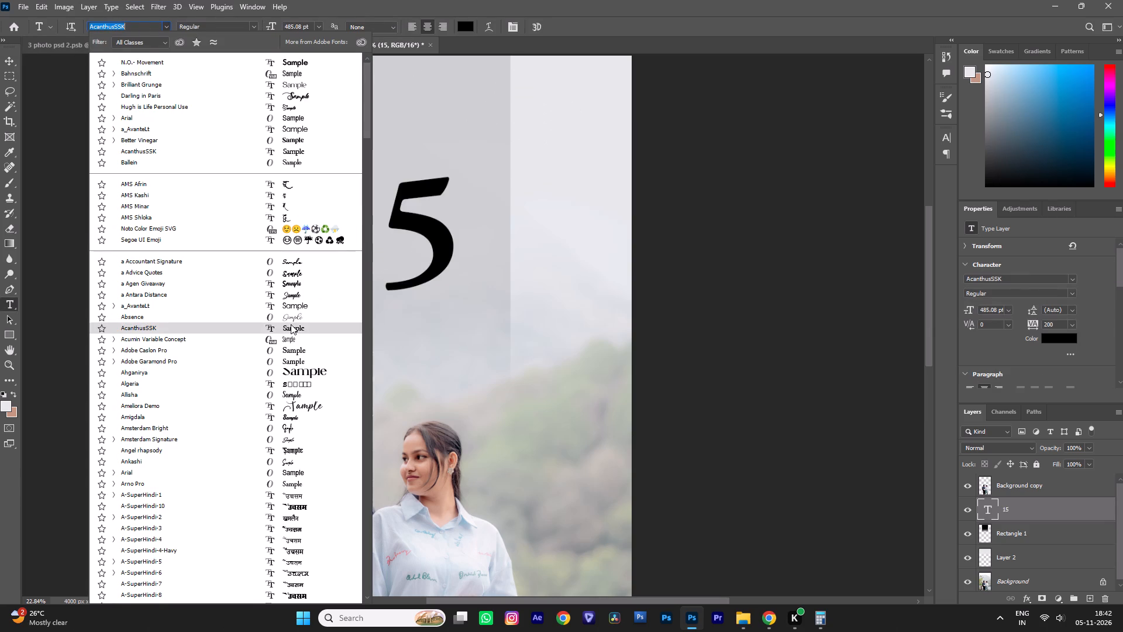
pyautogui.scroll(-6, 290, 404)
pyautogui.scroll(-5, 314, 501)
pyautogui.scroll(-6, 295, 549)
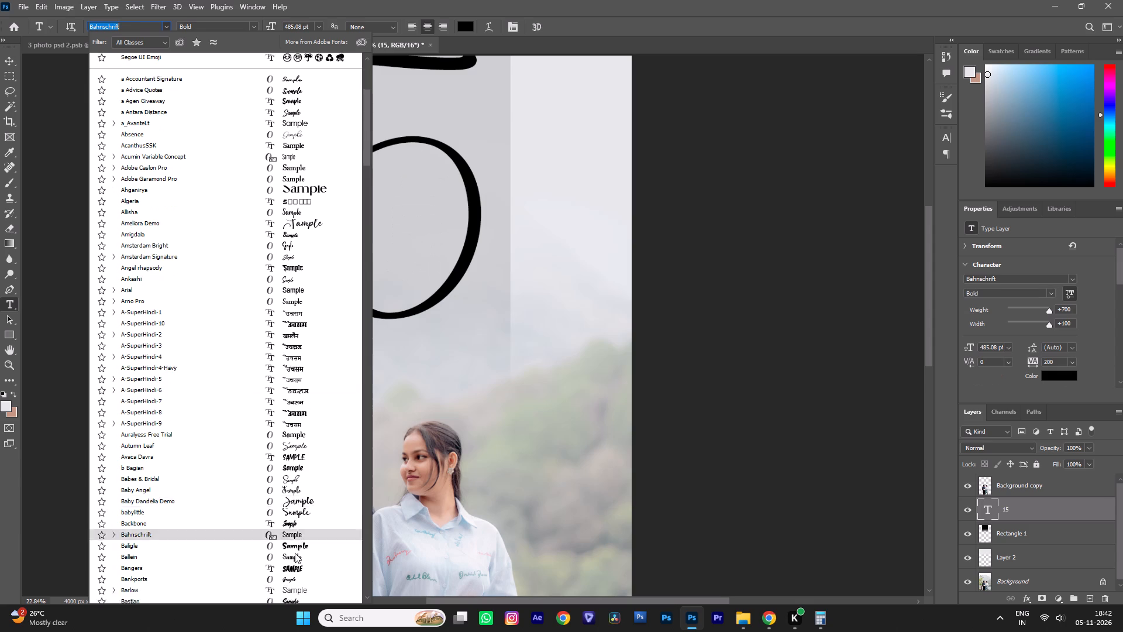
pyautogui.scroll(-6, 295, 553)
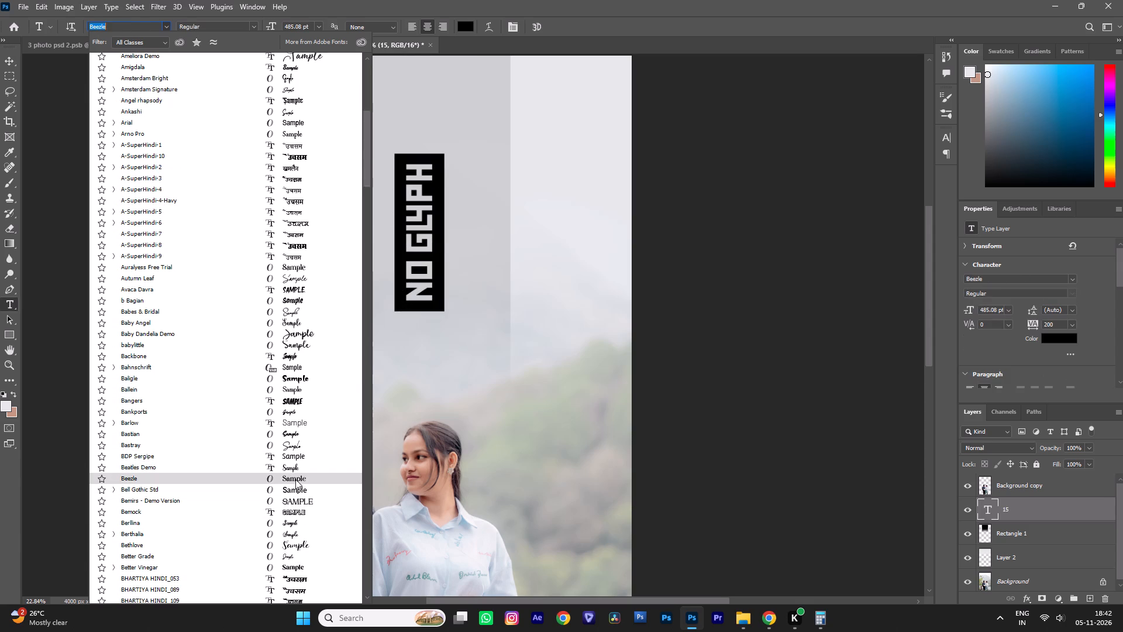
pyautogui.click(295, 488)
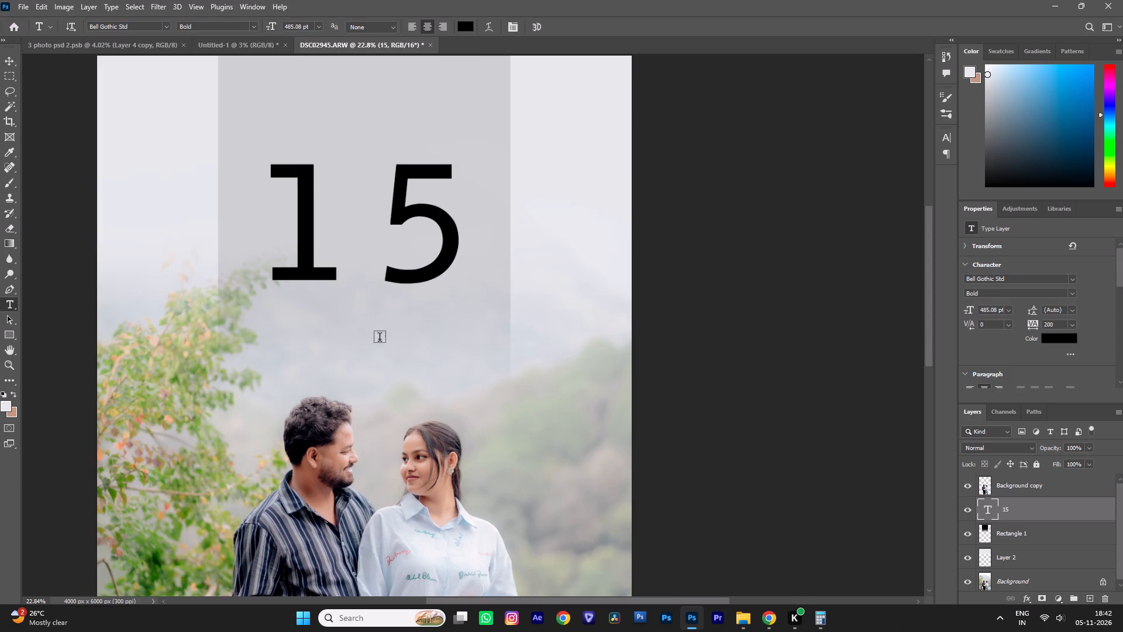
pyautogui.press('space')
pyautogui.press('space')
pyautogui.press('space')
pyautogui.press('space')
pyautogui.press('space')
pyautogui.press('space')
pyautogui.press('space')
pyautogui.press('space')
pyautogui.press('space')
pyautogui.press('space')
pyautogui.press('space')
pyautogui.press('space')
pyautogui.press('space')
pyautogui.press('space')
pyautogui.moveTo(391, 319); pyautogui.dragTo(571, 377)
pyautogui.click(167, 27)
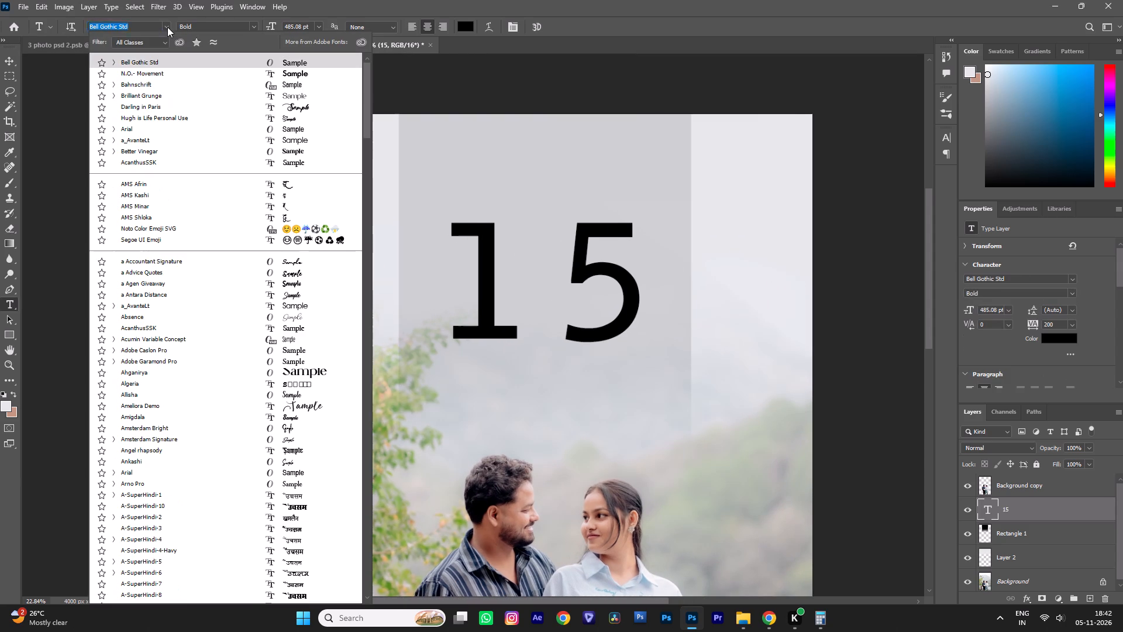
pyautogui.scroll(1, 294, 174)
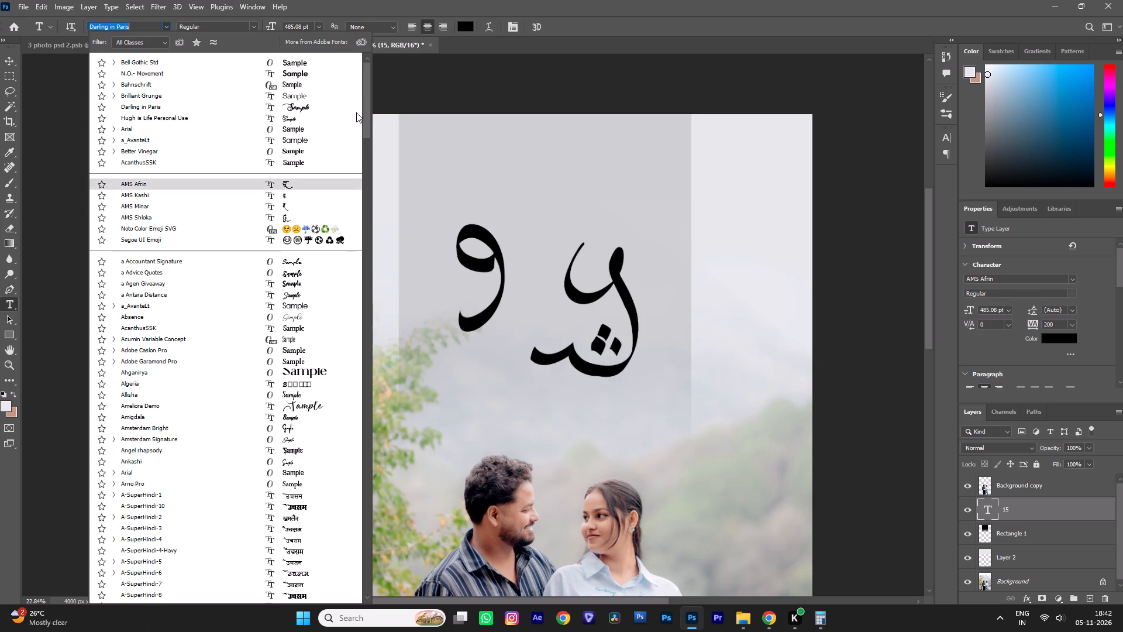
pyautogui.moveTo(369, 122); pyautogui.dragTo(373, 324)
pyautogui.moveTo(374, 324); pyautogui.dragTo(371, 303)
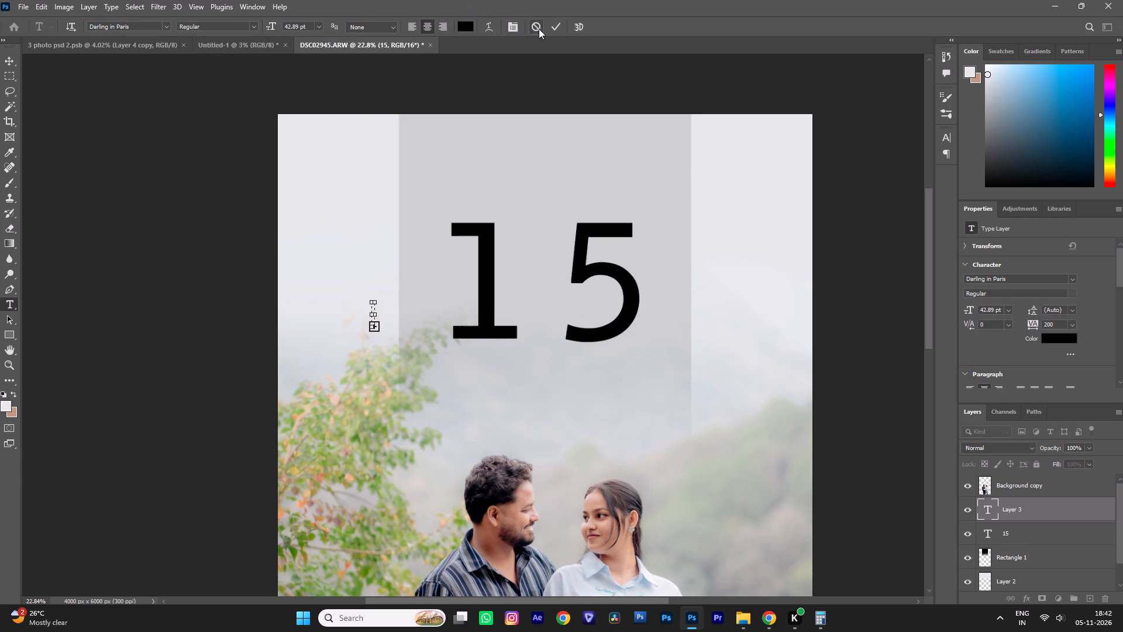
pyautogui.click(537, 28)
# Set the font of the number 15 to Arial Bold.
pyautogui.click(168, 25)
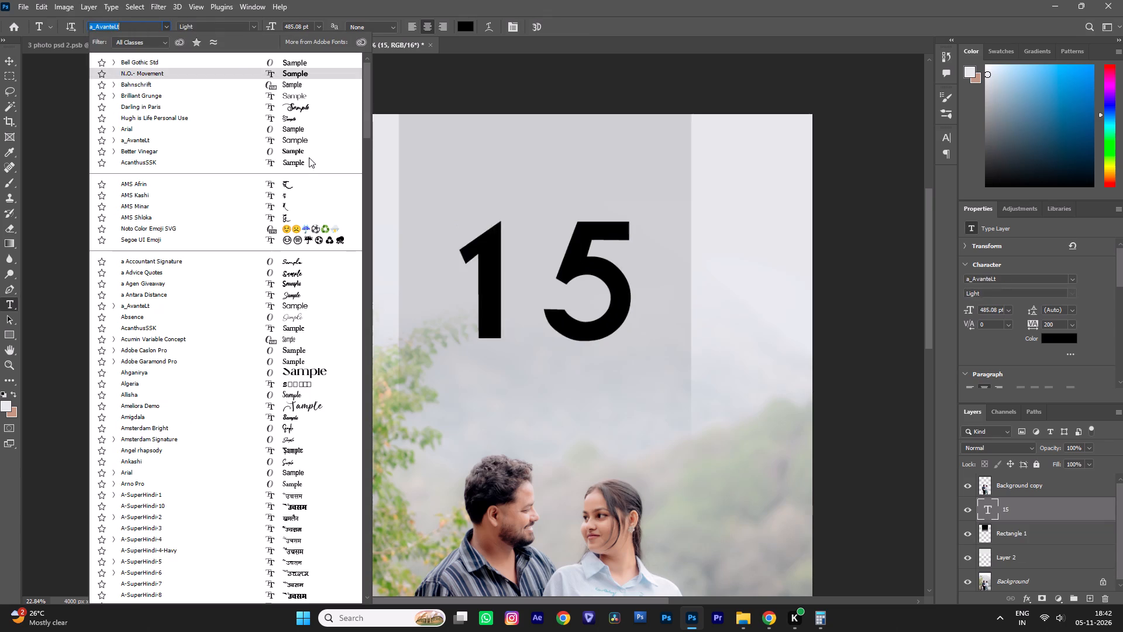
pyautogui.click(300, 129)
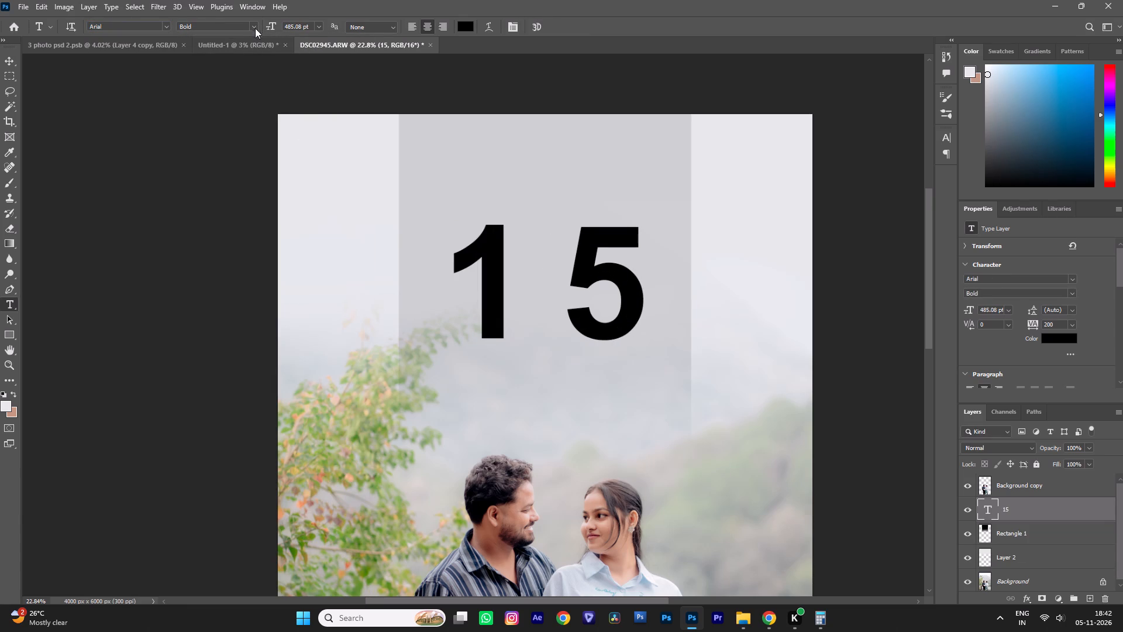
# Set the 15 text layer's opacity to 20%.
pyautogui.press('2')
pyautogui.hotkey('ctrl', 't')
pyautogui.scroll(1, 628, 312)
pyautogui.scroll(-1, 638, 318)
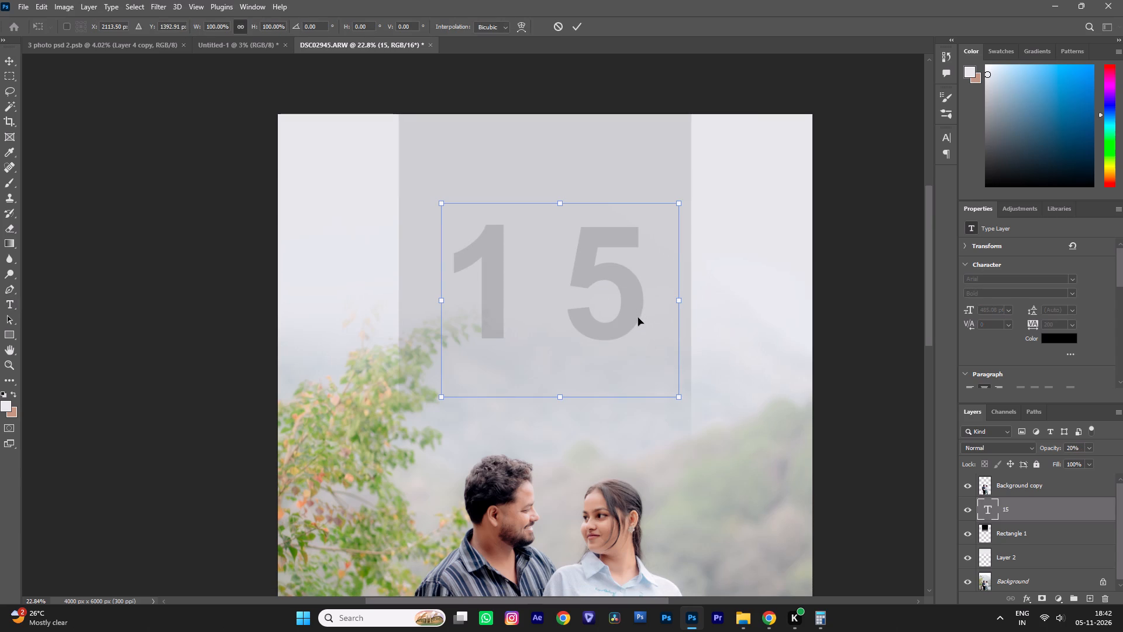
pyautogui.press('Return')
# Replace the text 15 with the single digit 7.
pyautogui.moveTo(533, 292); pyautogui.dragTo(385, 301)
pyautogui.press('BackSpace')
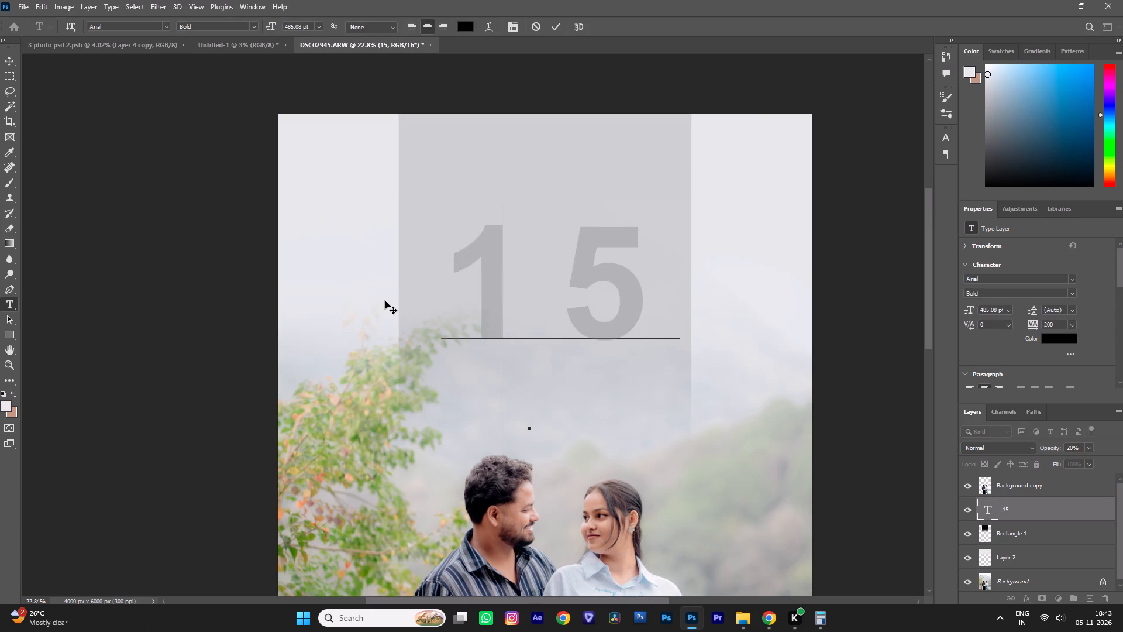
pyautogui.press('Right')
pyautogui.press('BackSpace')
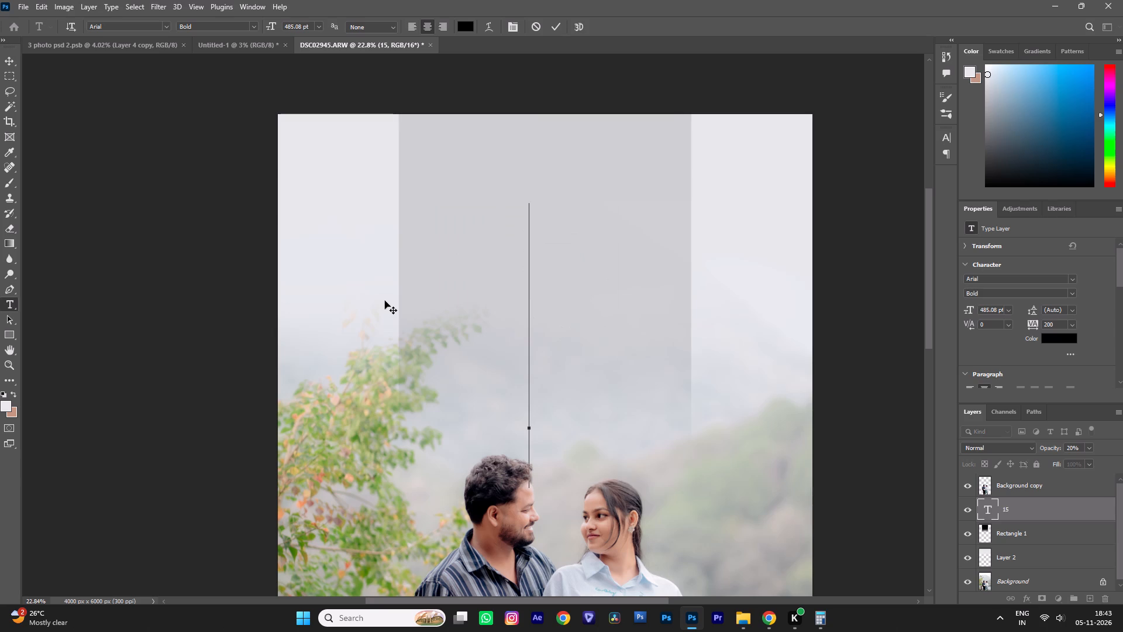
pyautogui.press('7')
pyautogui.press('Return')
# Enlarge the digit 7 to about 778 pt with Free Transform and place it near the middle of the grey rectangle above the couple.
pyautogui.scroll(1, 385, 301)
pyautogui.hotkey('ctrl', 't')
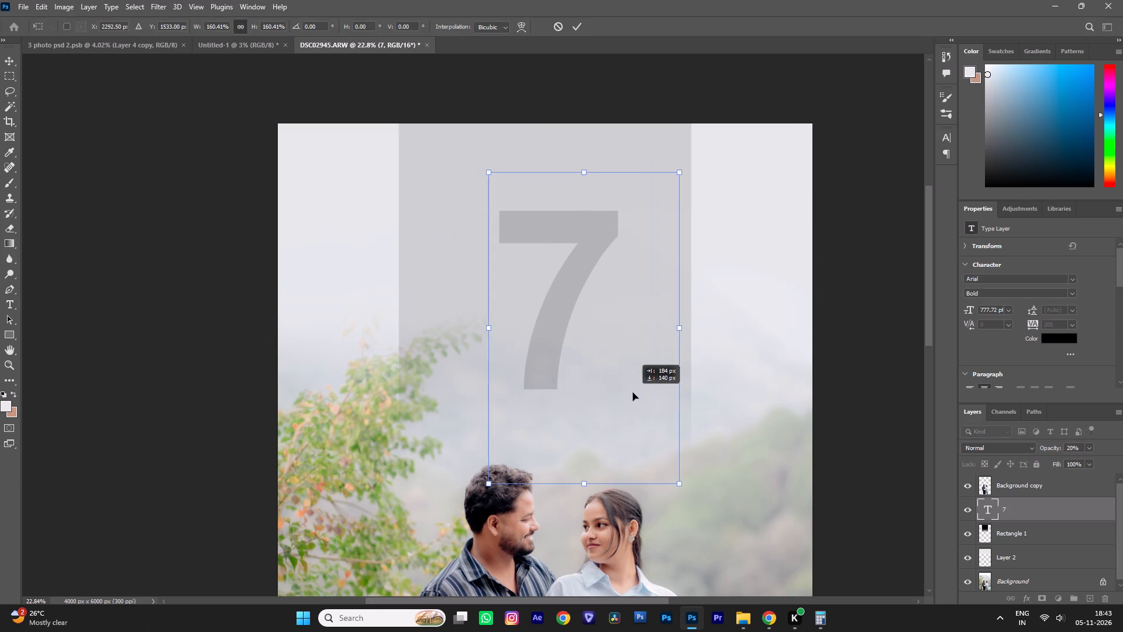
pyautogui.press('Return')
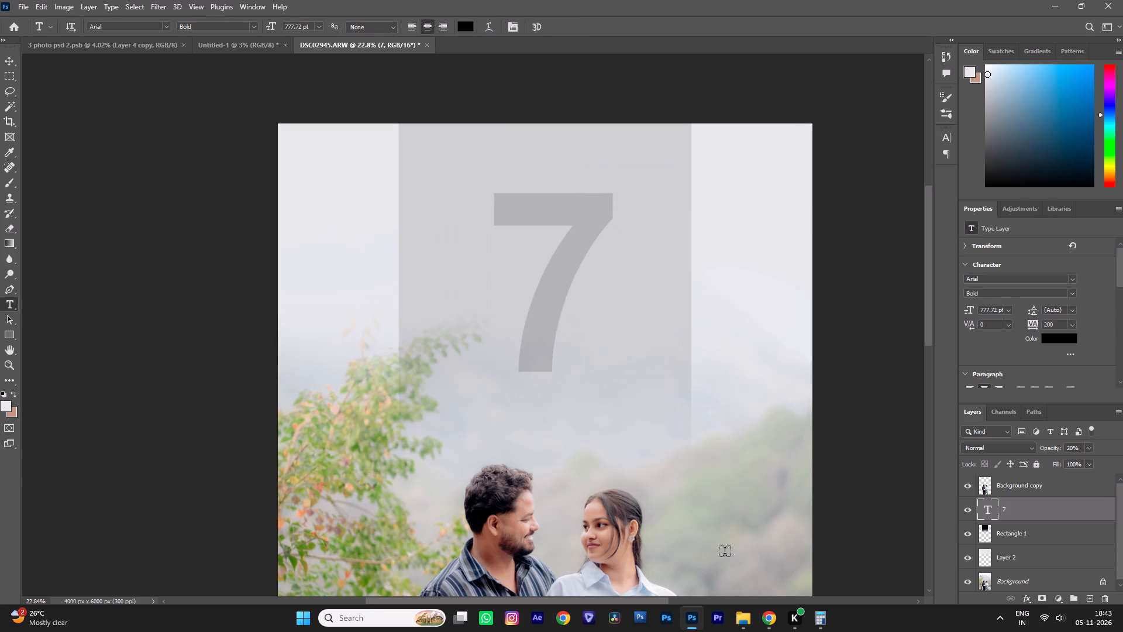
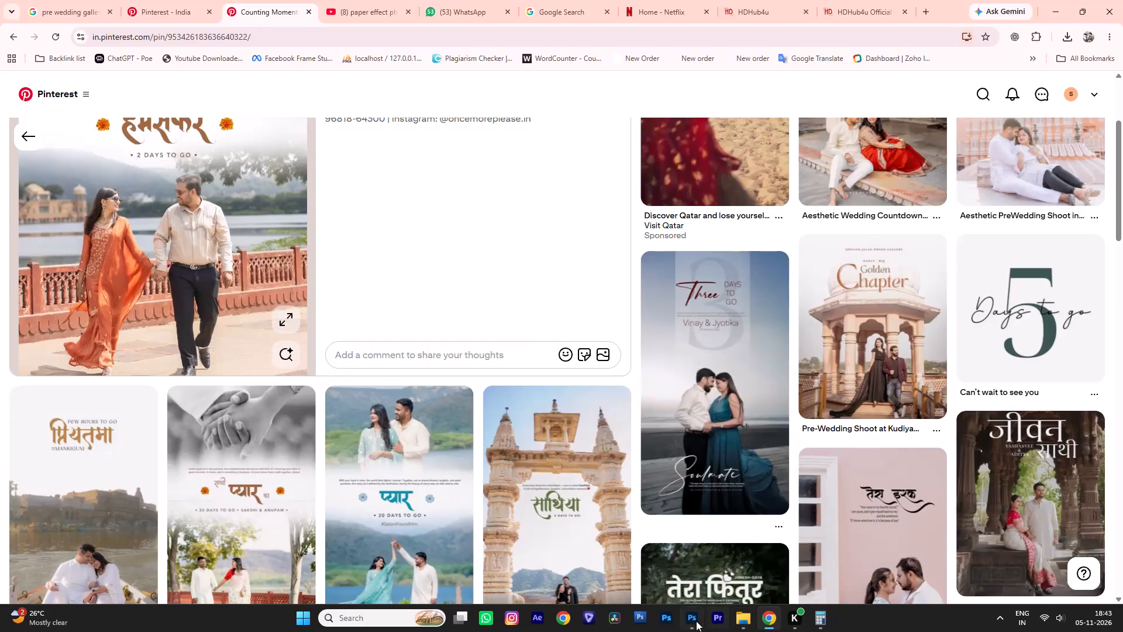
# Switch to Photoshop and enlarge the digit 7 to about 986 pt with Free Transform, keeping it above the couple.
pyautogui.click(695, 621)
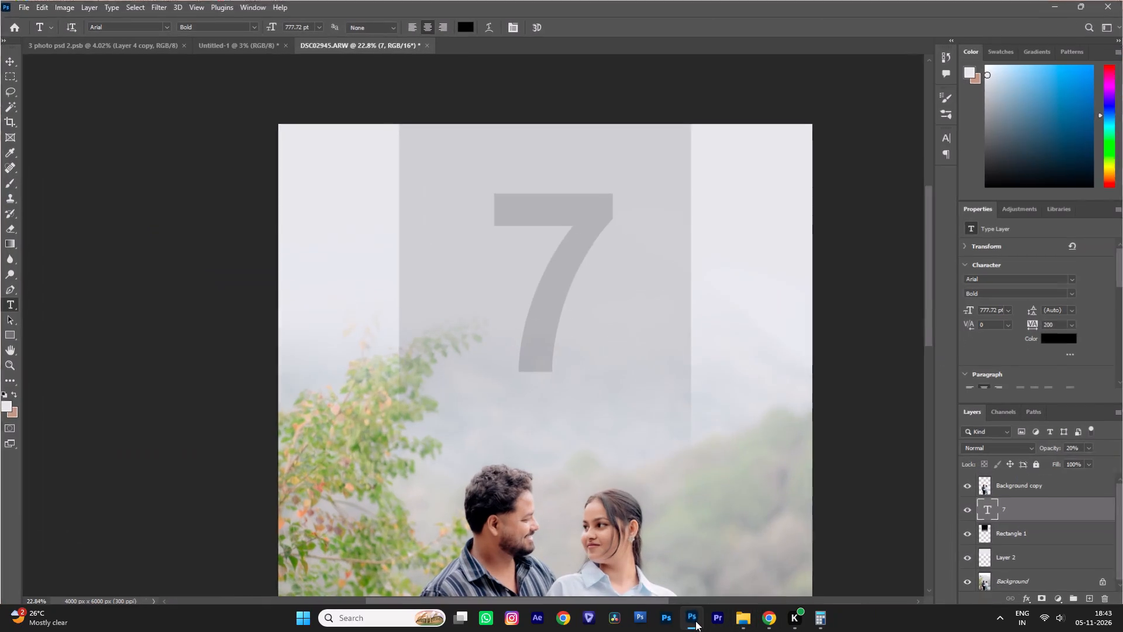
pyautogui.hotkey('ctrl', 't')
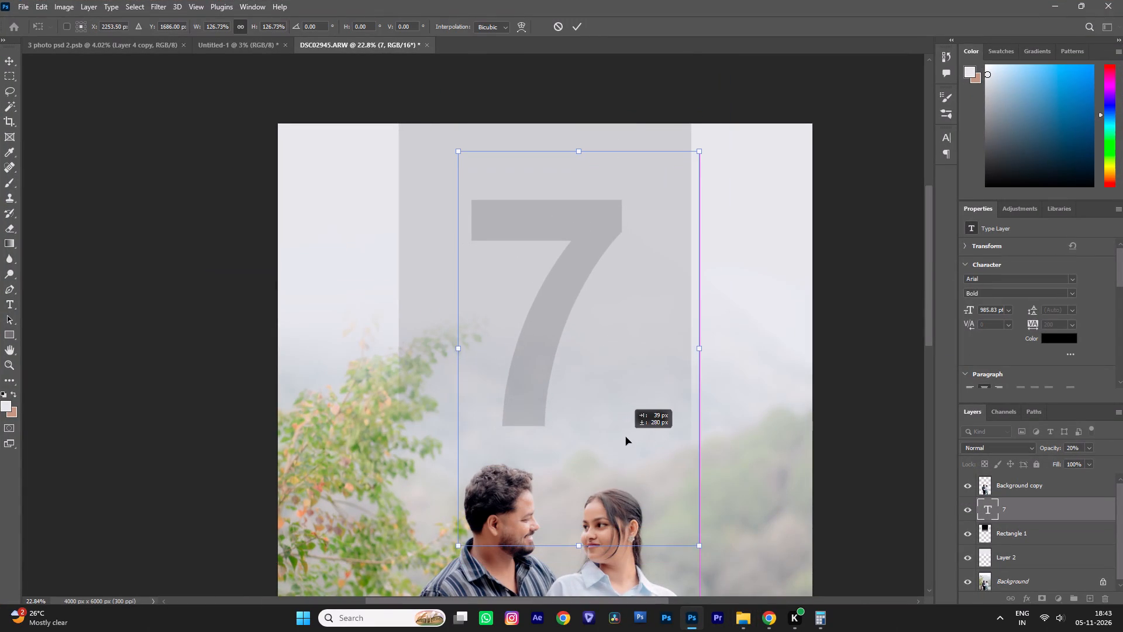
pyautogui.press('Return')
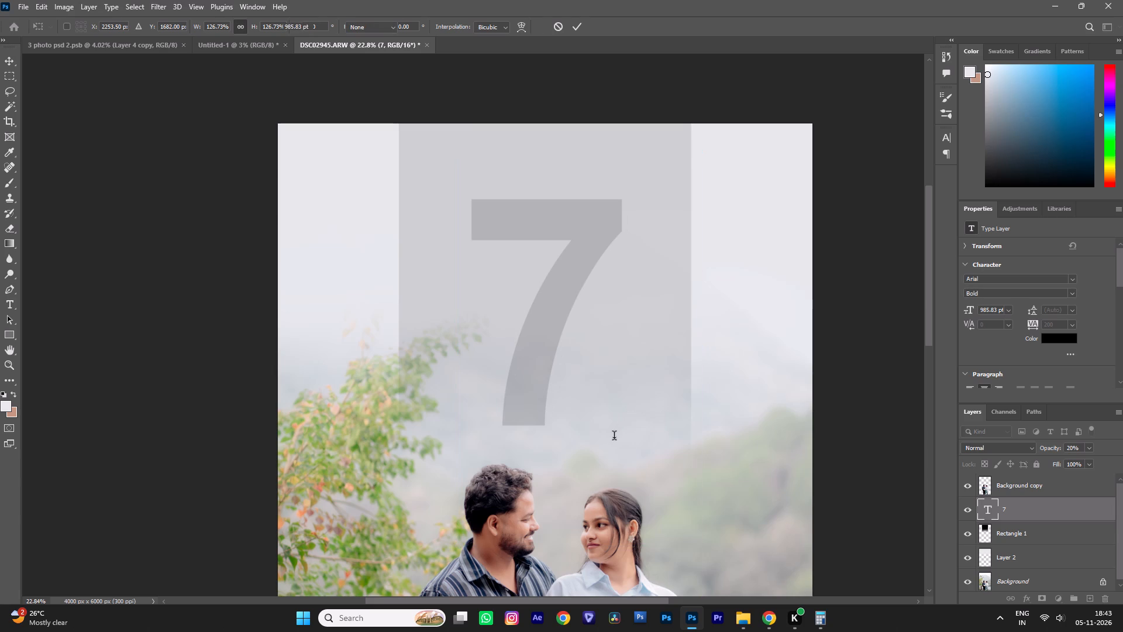
# Switch to Chrome and open the Pinterest pin of the "Three Days To Go" countdown design as a reference.
pyautogui.click(775, 619)
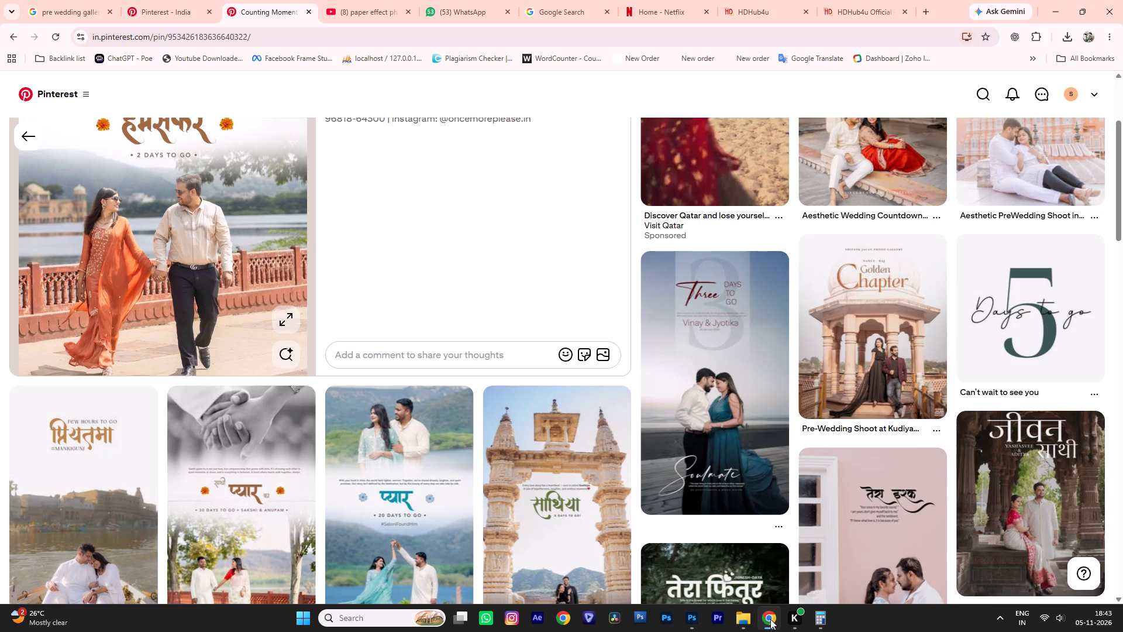
pyautogui.click(710, 386)
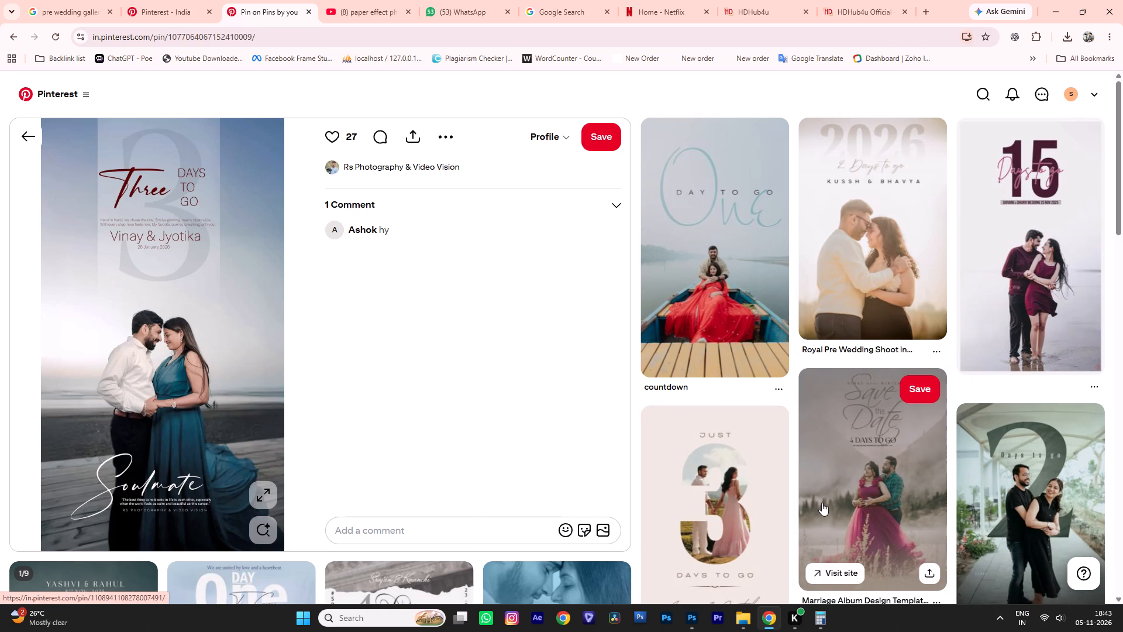
# Switch back to Photoshop and replace the digit 7 with the number 15.
pyautogui.click(694, 624)
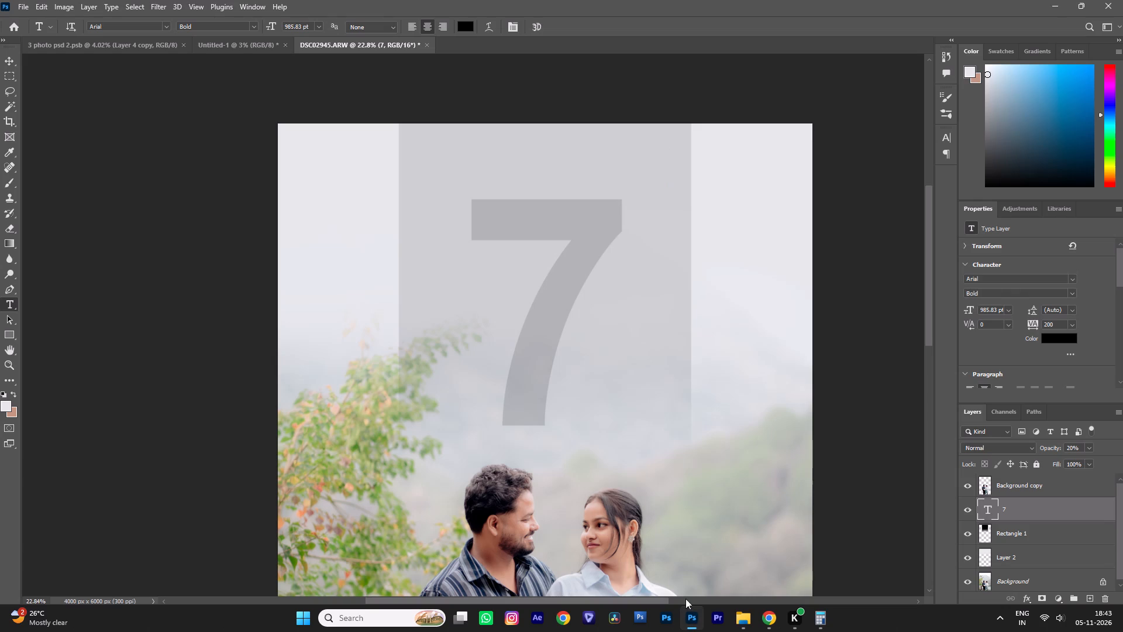
pyautogui.click(520, 341)
pyautogui.press('1')
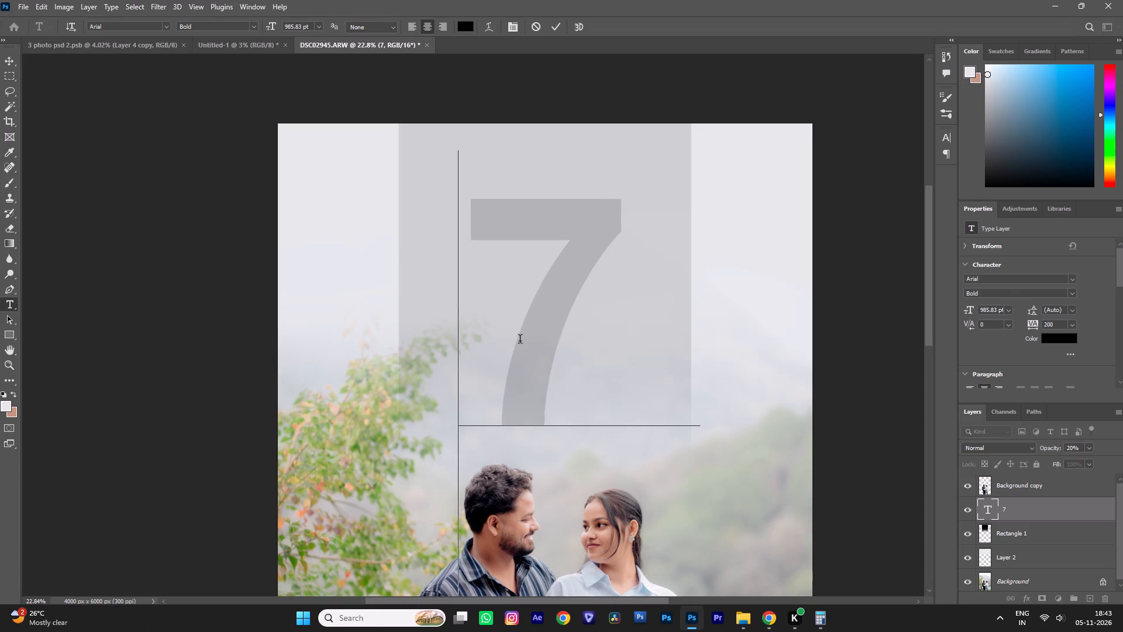
pyautogui.press('Right')
pyautogui.press('BackSpace')
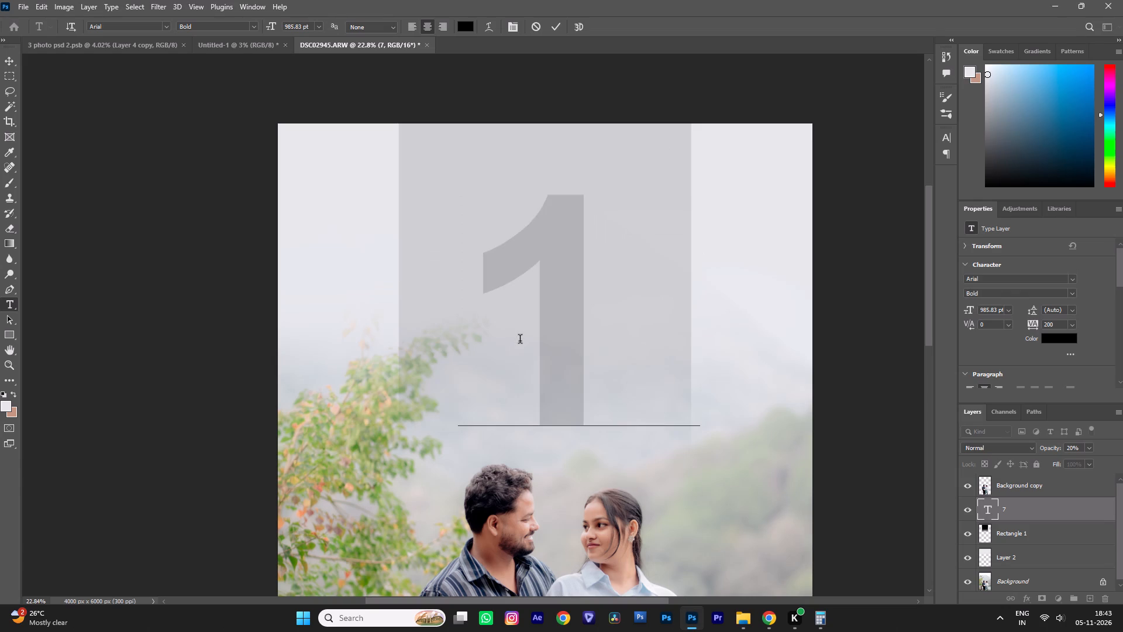
pyautogui.press('5')
pyautogui.press('Return')
# Scale the number 15 down to about 787 pt with Free Transform, keeping it above the couple.
pyautogui.keyDown('ctrl'); pyautogui.scroll(1, 520, 341); pyautogui.keyUp('ctrl')
pyautogui.hotkey('ctrl', 't')
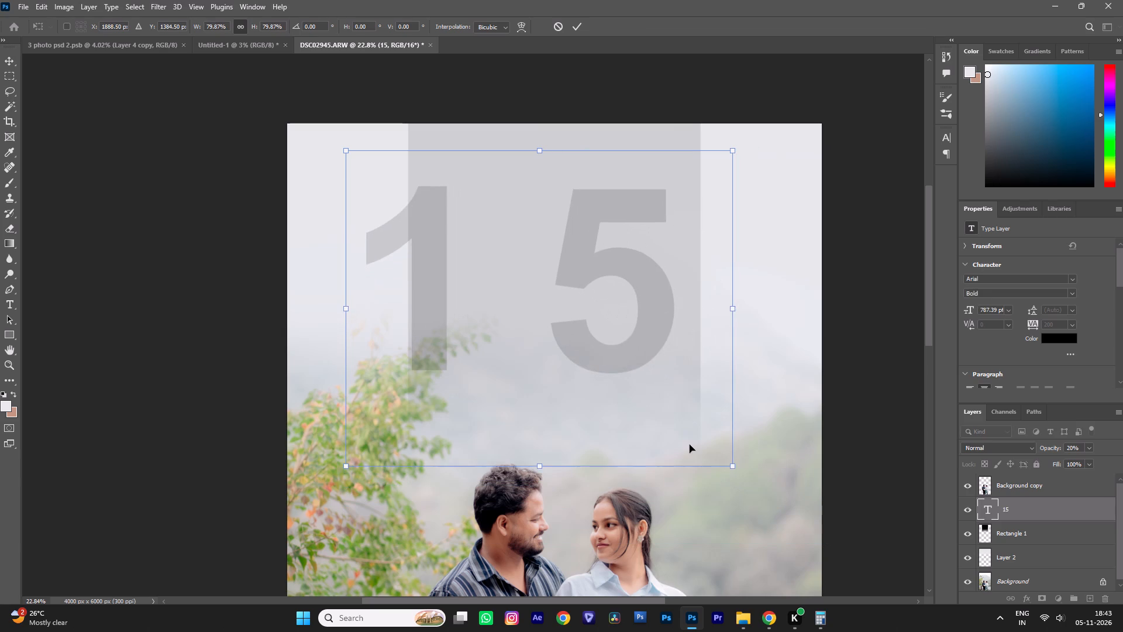
pyautogui.press('Return')
# Set the tracking of the 15 text layer to 0.
pyautogui.click(644, 324)
pyautogui.moveTo(1061, 322); pyautogui.dragTo(1057, 322)
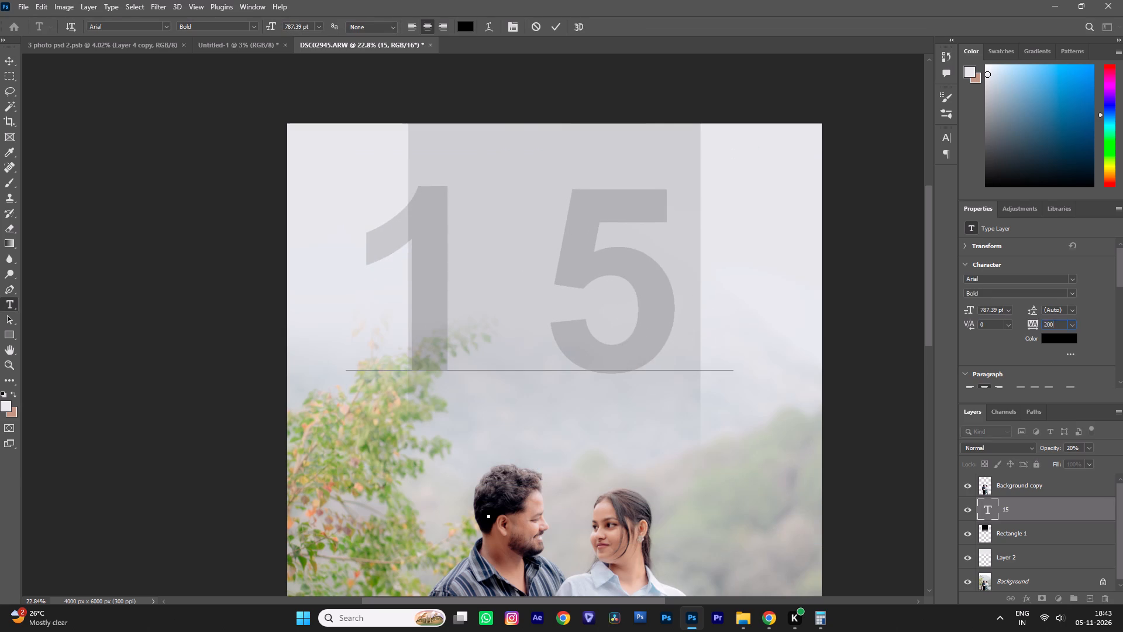
pyautogui.moveTo(1057, 322); pyautogui.dragTo(995, 331)
pyautogui.press('0')
pyautogui.press('Return')
pyautogui.scroll(1, 535, 64)
pyautogui.click(549, 29)
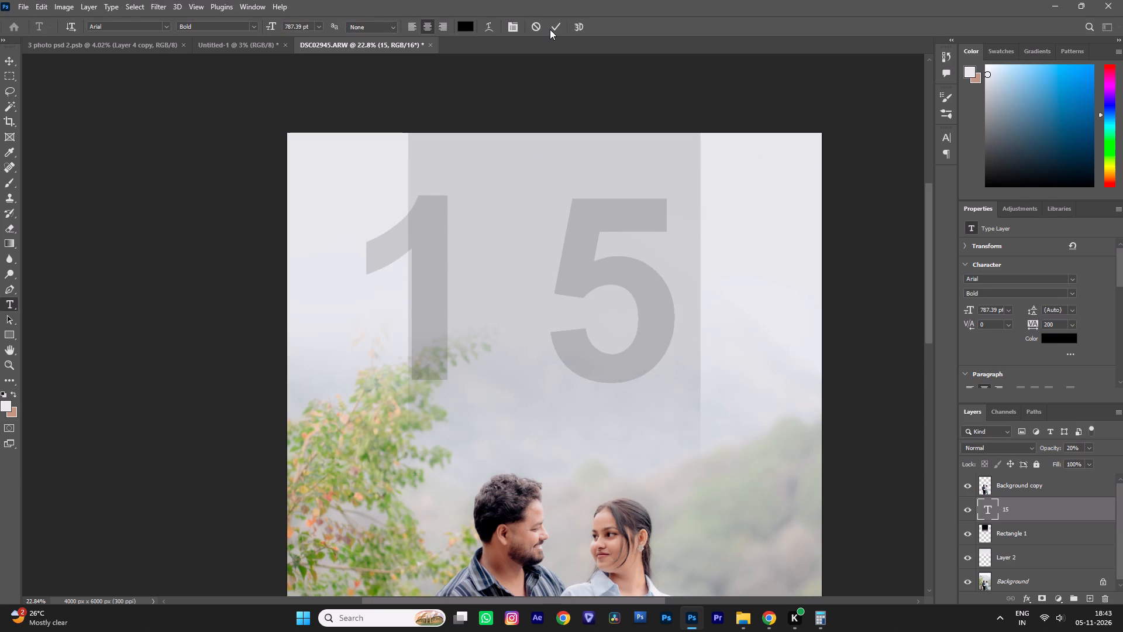
pyautogui.moveTo(1059, 323); pyautogui.dragTo(1015, 325)
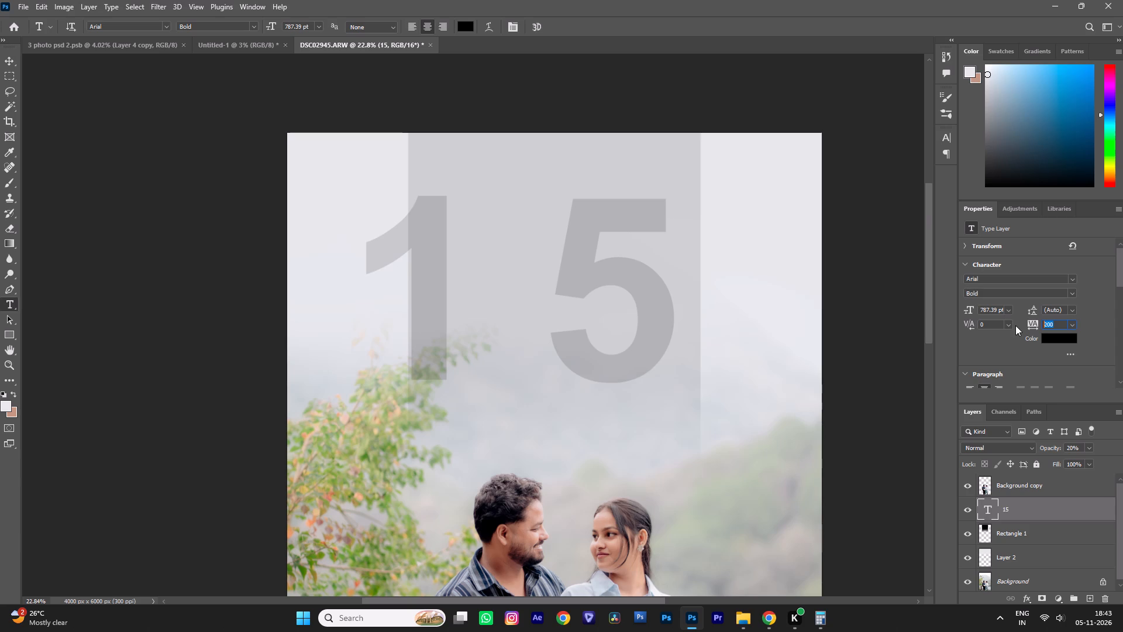
pyautogui.press('0')
pyautogui.press('Return')
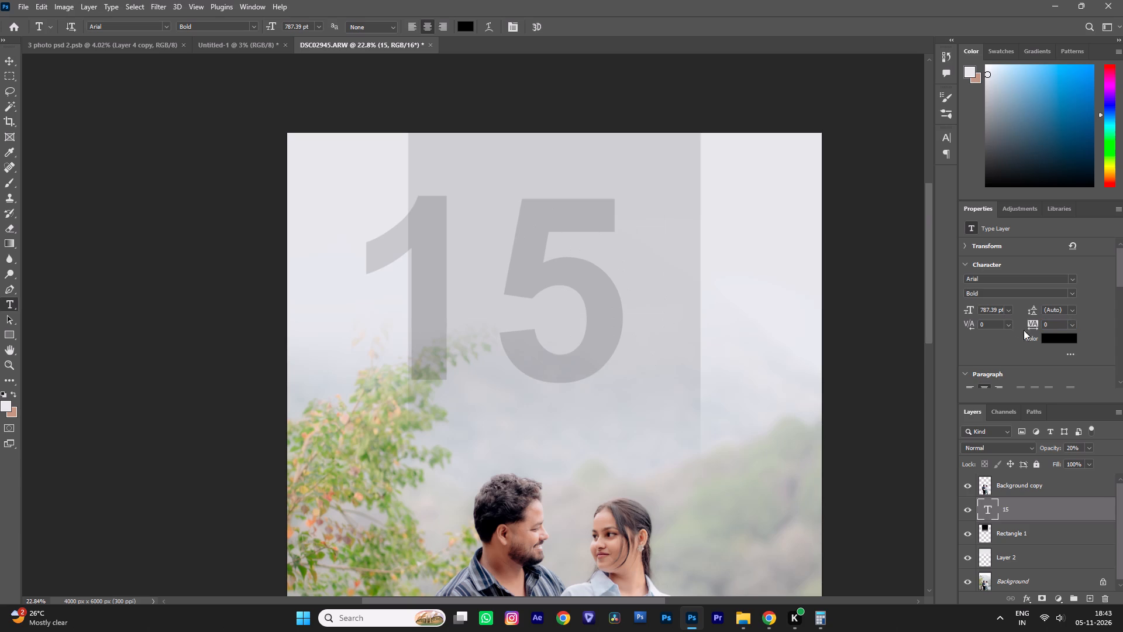
# Move the number 15 so that both digits sit inside the grey rectangle above the couple.
pyautogui.press('v')
pyautogui.moveTo(591, 318); pyautogui.dragTo(611, 318)
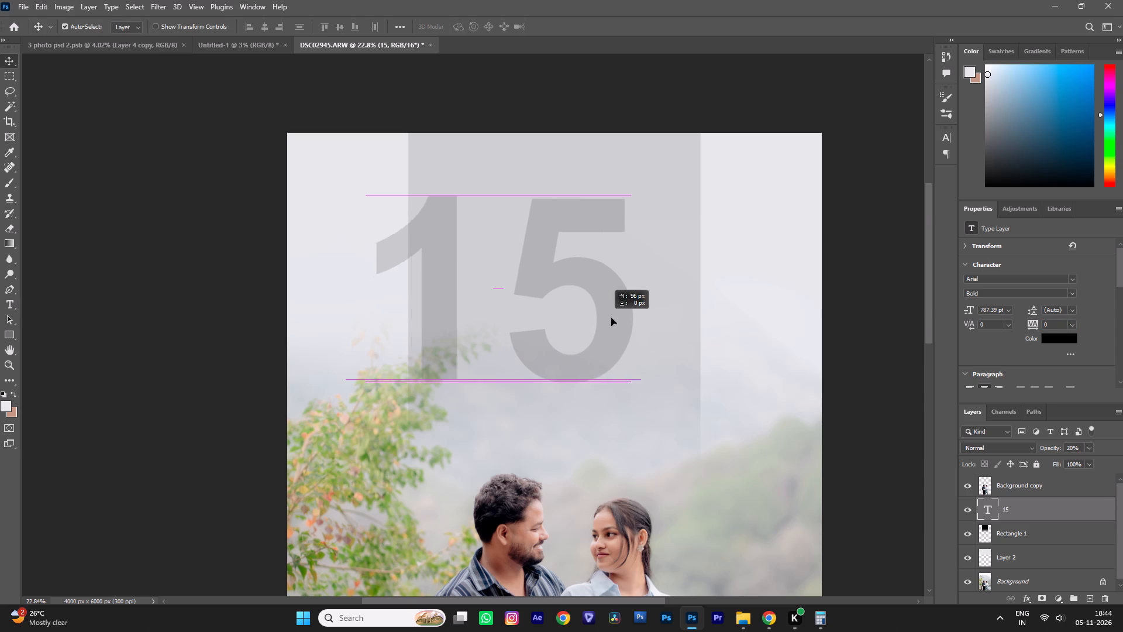
pyautogui.moveTo(611, 318); pyautogui.dragTo(647, 304)
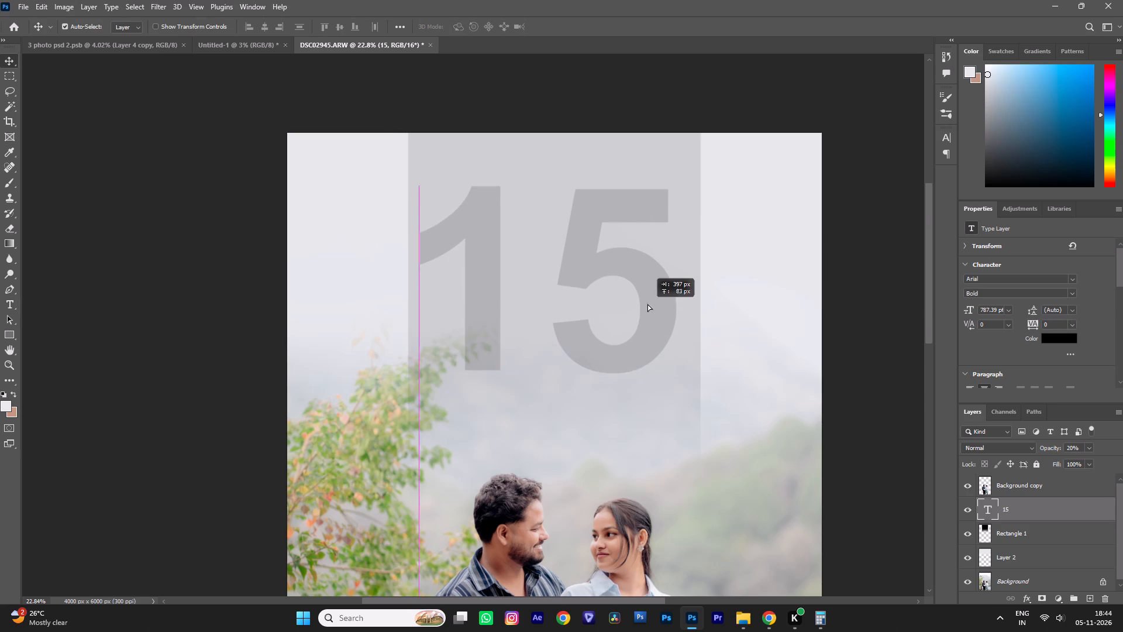
pyautogui.moveTo(647, 304); pyautogui.dragTo(647, 320)
pyautogui.keyDown('alt'); pyautogui.scroll(-11, 638, 325); pyautogui.keyUp('alt')
pyautogui.press('space')
pyautogui.press('space')
pyautogui.moveTo(707, 399); pyautogui.dragTo(628, 359)
pyautogui.keyDown('alt'); pyautogui.scroll(8, 557, 327); pyautogui.keyUp('alt')
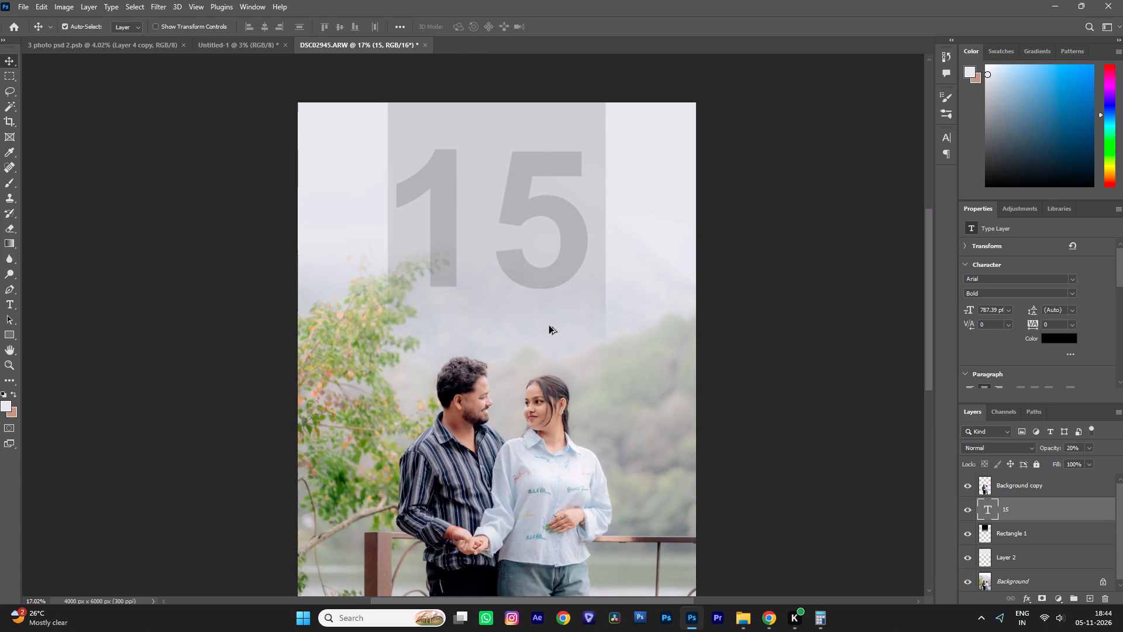
pyautogui.click(553, 286)
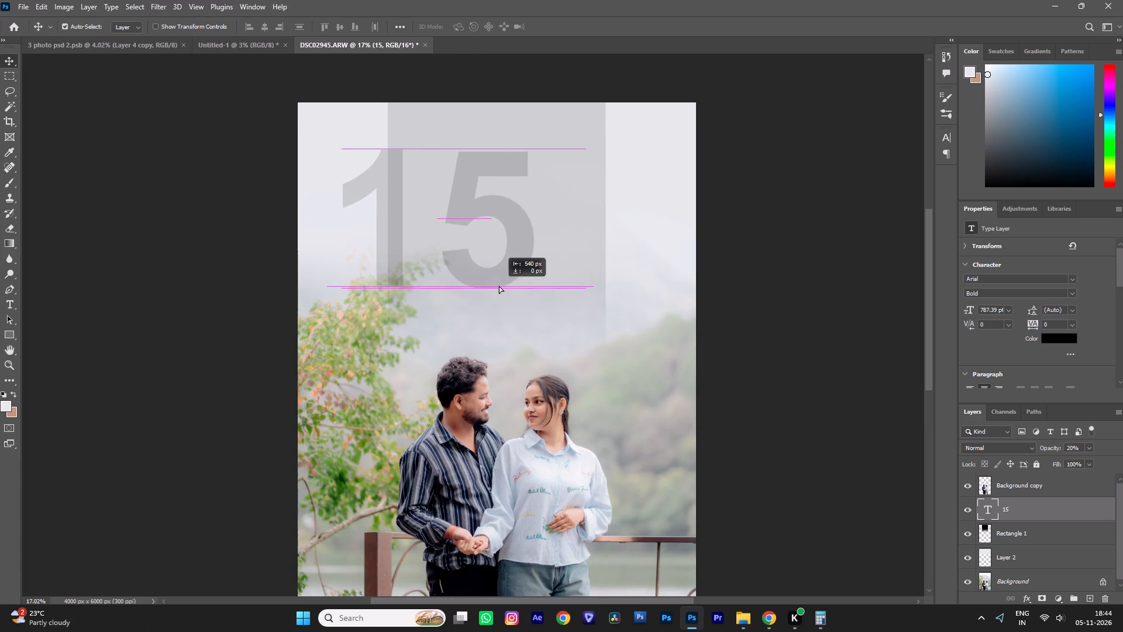
pyautogui.scroll(1, 553, 281)
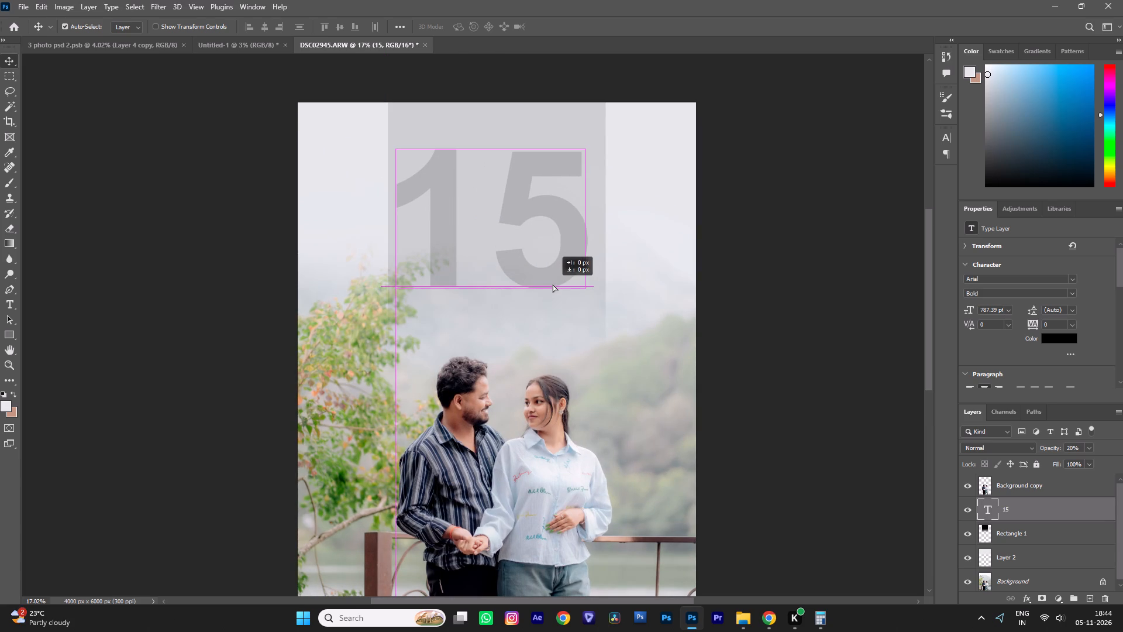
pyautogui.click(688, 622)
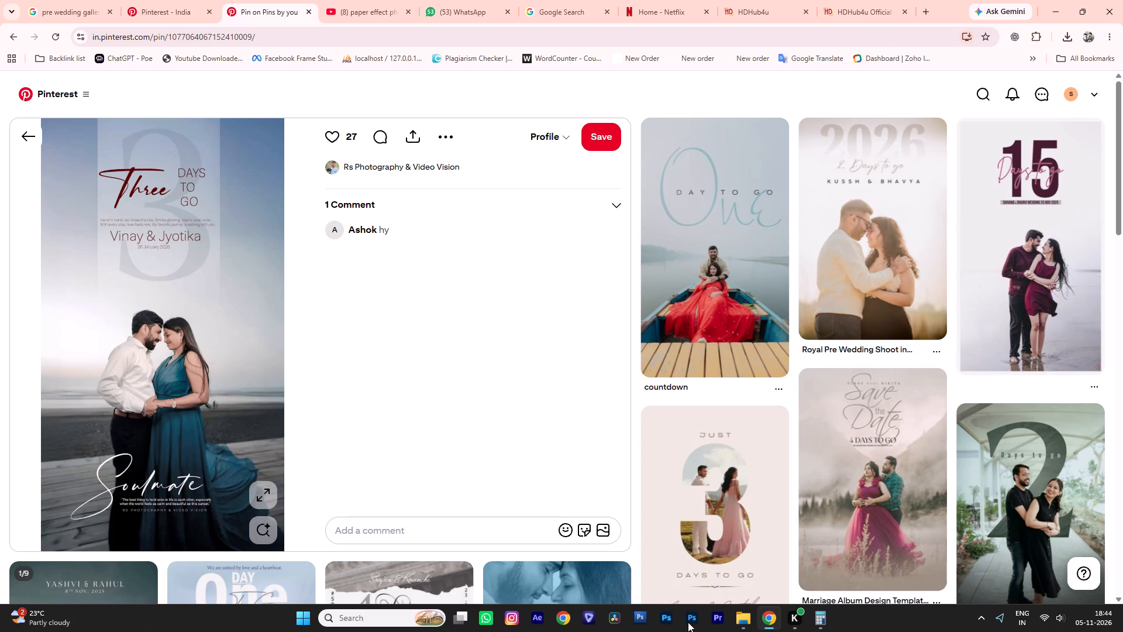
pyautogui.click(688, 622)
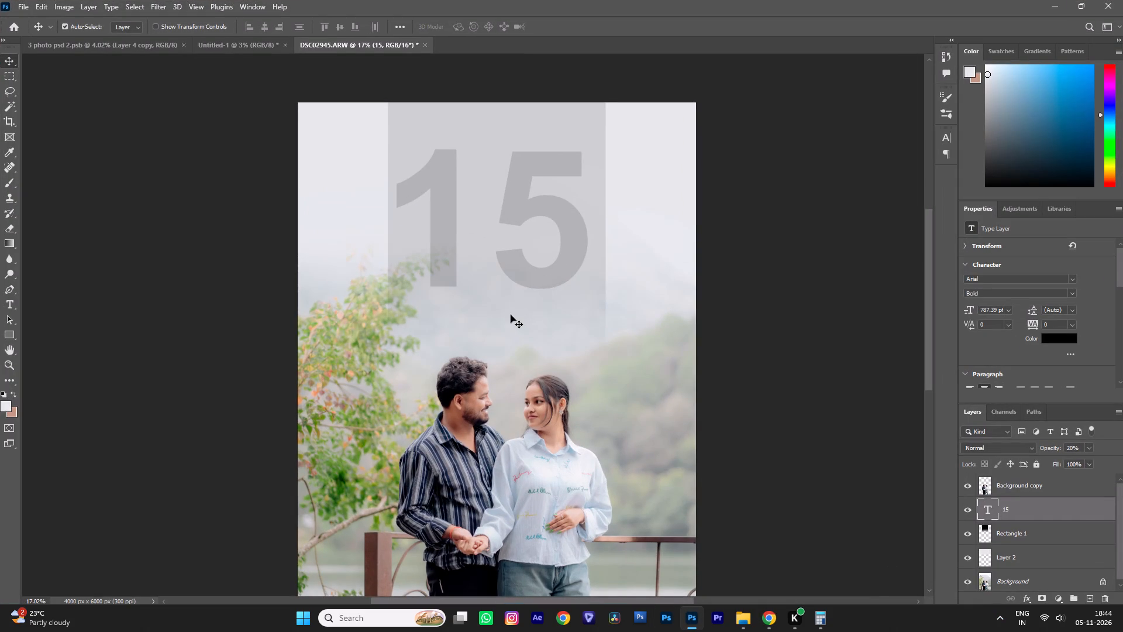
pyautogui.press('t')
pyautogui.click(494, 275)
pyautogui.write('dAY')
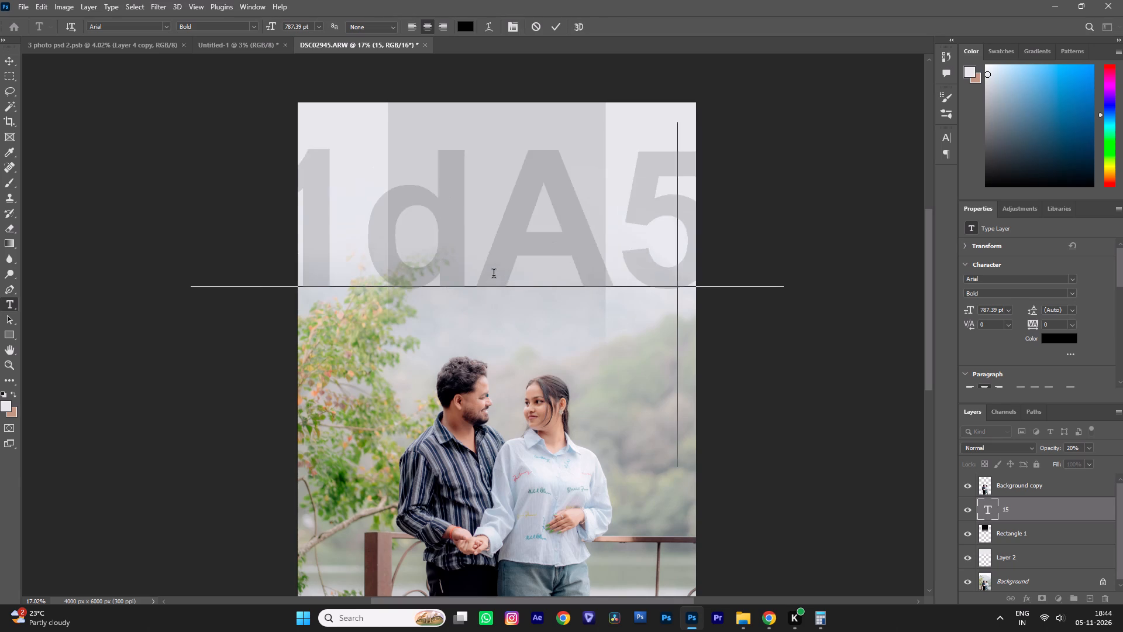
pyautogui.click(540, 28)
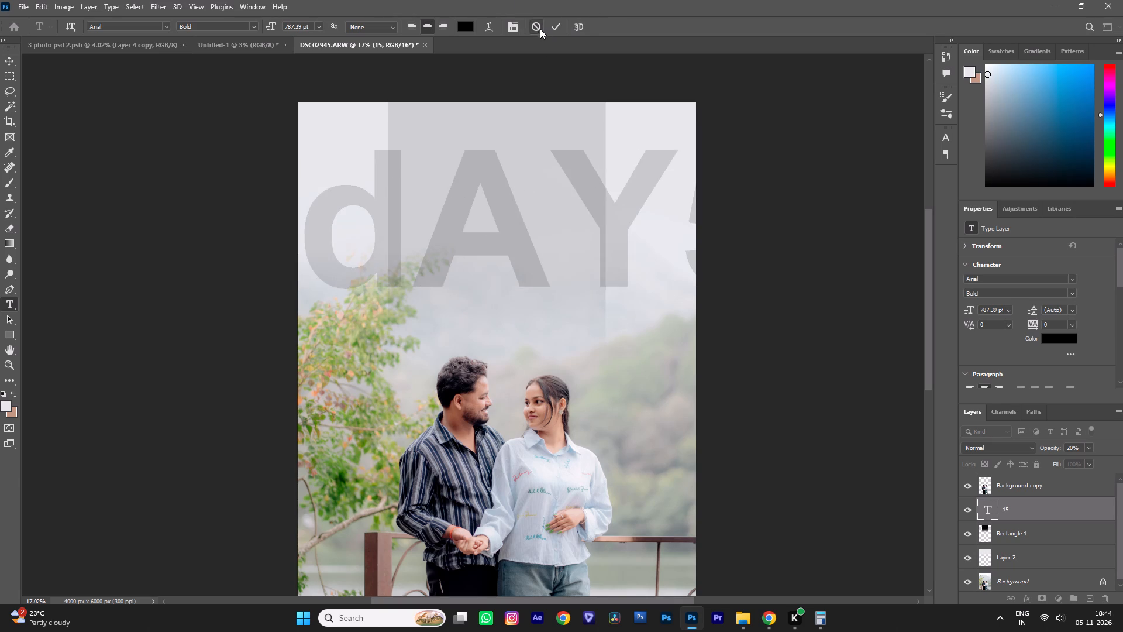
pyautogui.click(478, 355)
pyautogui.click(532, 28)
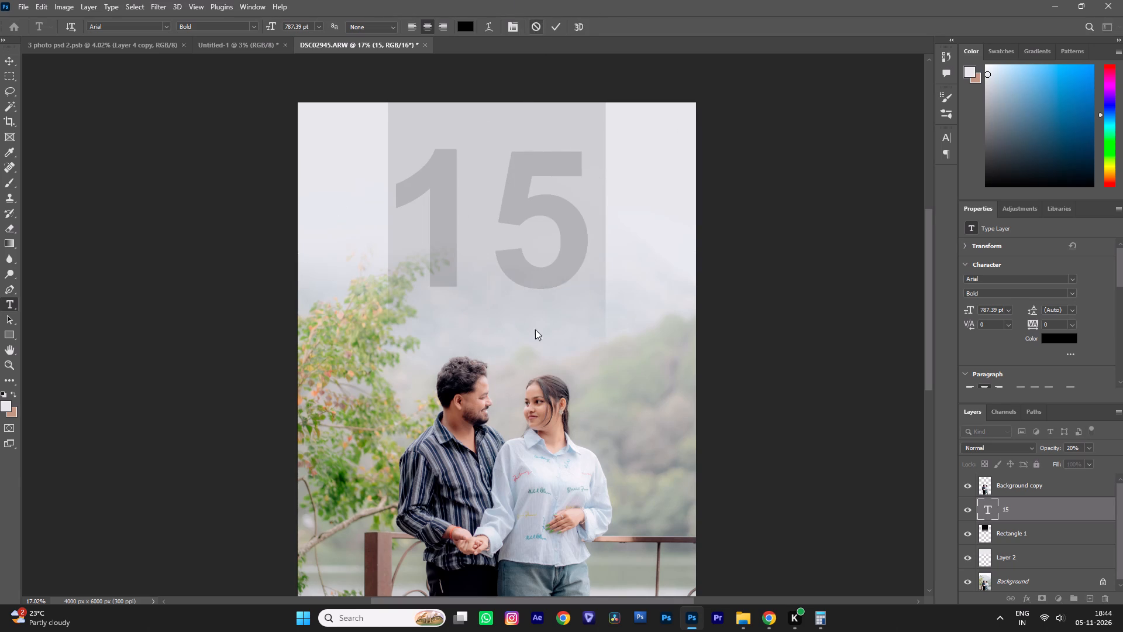
# Add a separate text layer reading "dAYS TO GO" and move it over the lower part of the digit 1.
pyautogui.click(505, 524)
pyautogui.write('dAY')
pyautogui.click(768, 626)
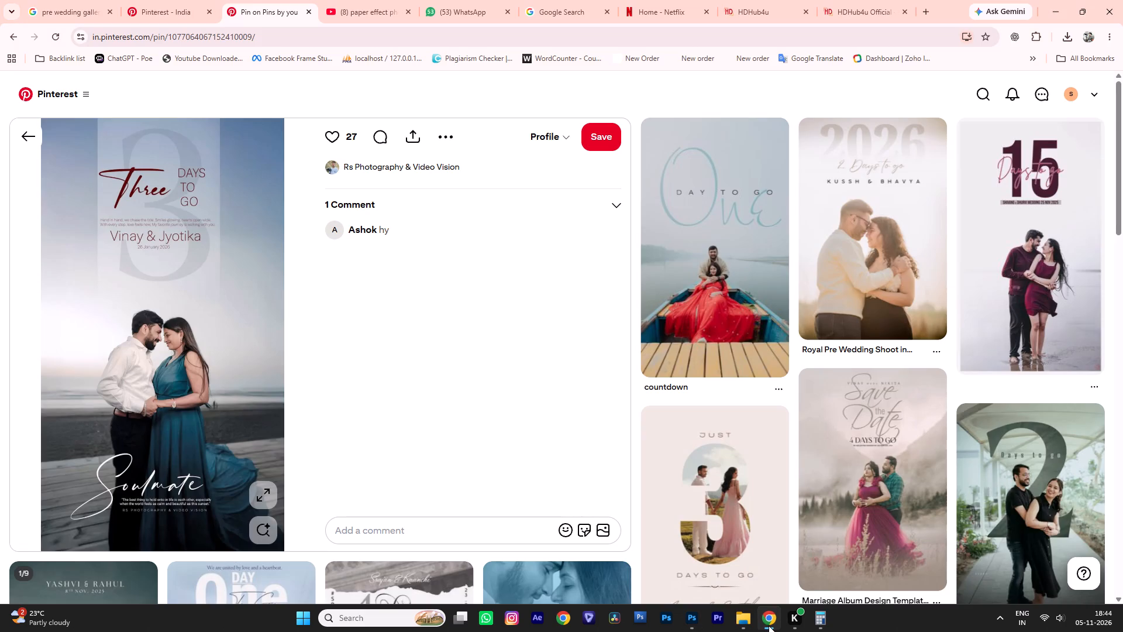
pyautogui.click(769, 626)
pyautogui.write('S TO')
pyautogui.press('space')
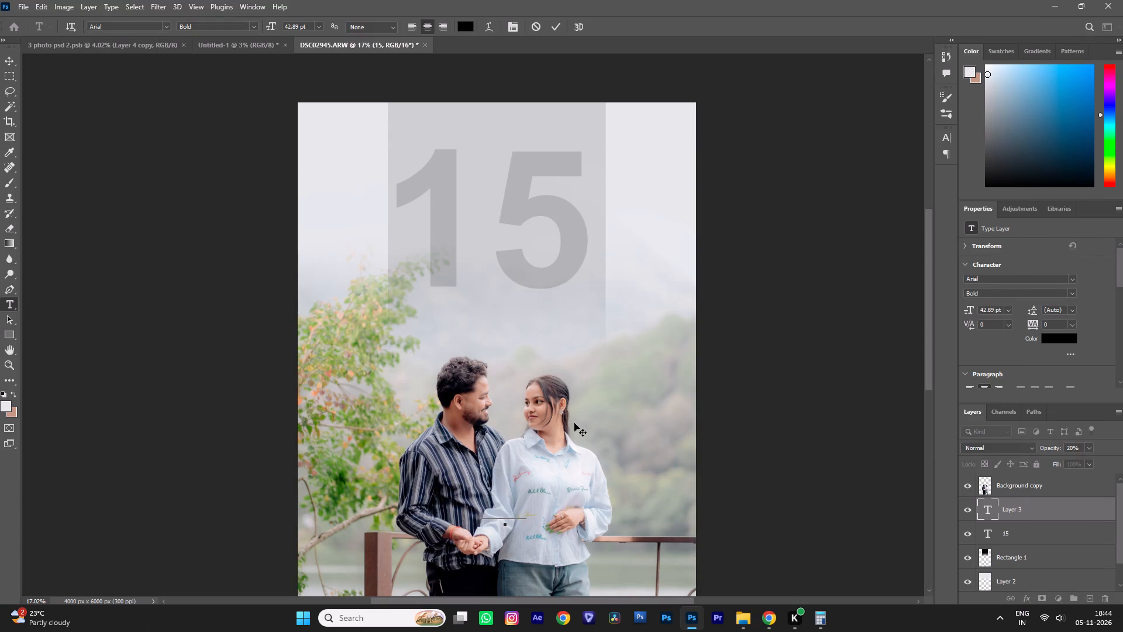
pyautogui.write('GO')
pyautogui.press('Return')
pyautogui.hotkey('ctrl', 't')
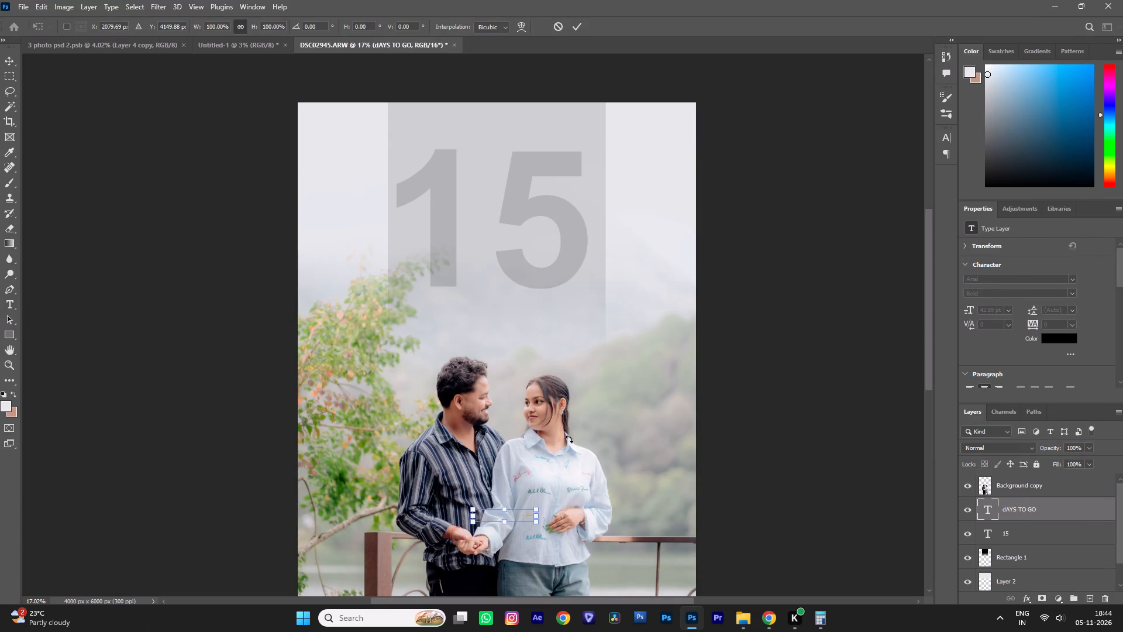
pyautogui.moveTo(522, 516); pyautogui.dragTo(483, 244)
pyautogui.press('Return')
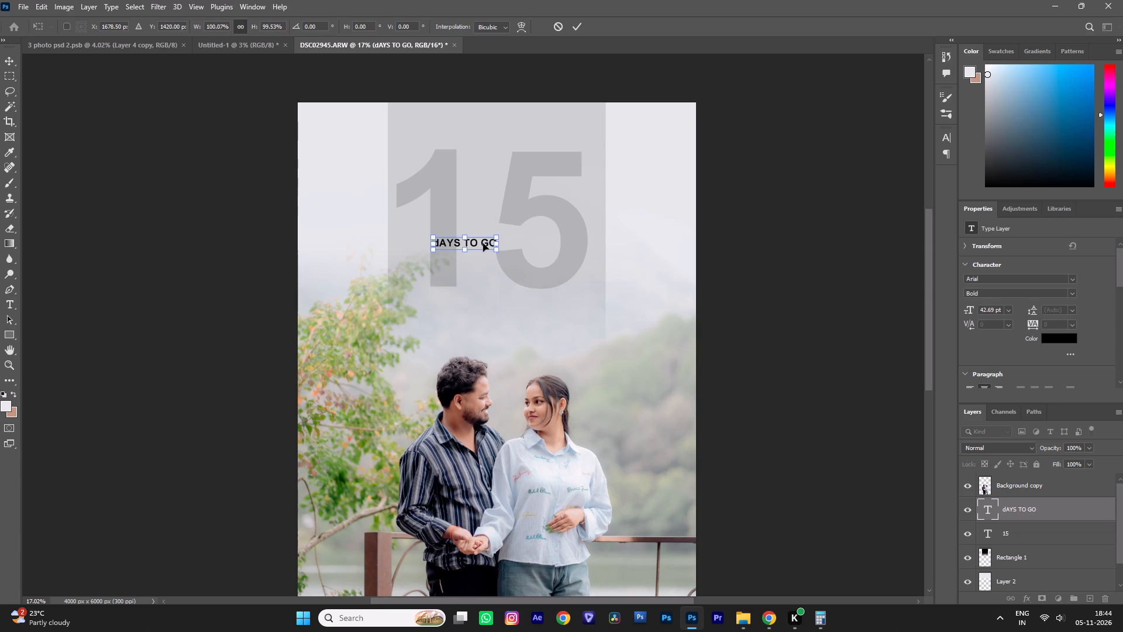
# Correct the capitalization of the small caption so that it reads "Days To Go".
pyautogui.scroll(1, 439, 244)
pyautogui.keyDown('alt'); pyautogui.scroll(6, 438, 245); pyautogui.keyUp('alt')
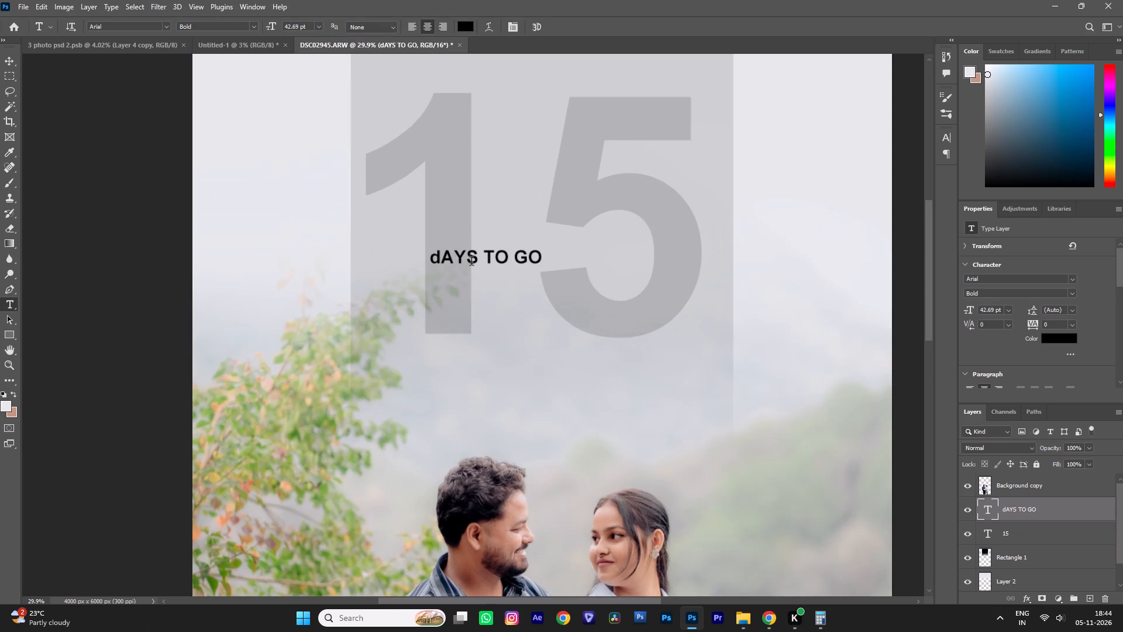
pyautogui.moveTo(477, 262); pyautogui.dragTo(401, 263)
pyautogui.press('BackSpace')
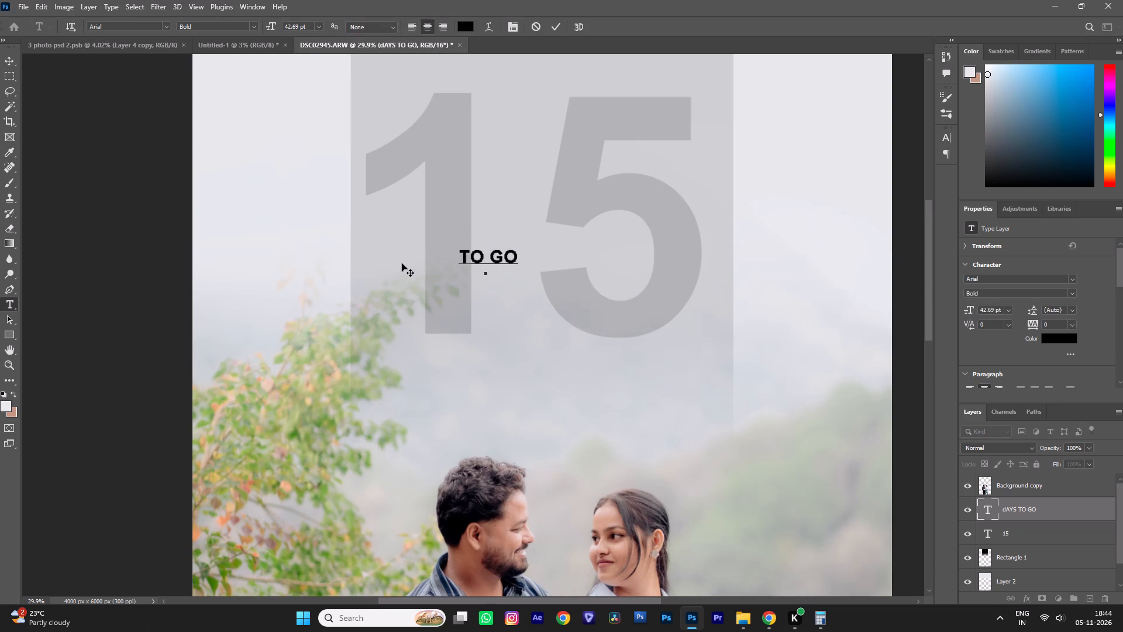
pyautogui.write('Days')
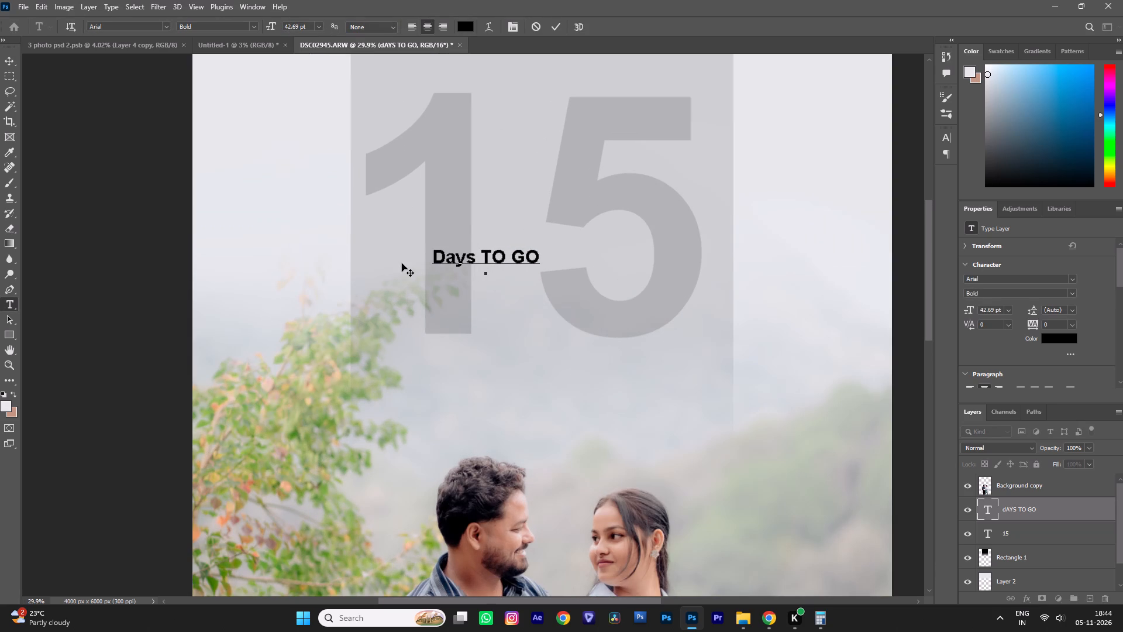
pyautogui.press('Return')
pyautogui.click(538, 257)
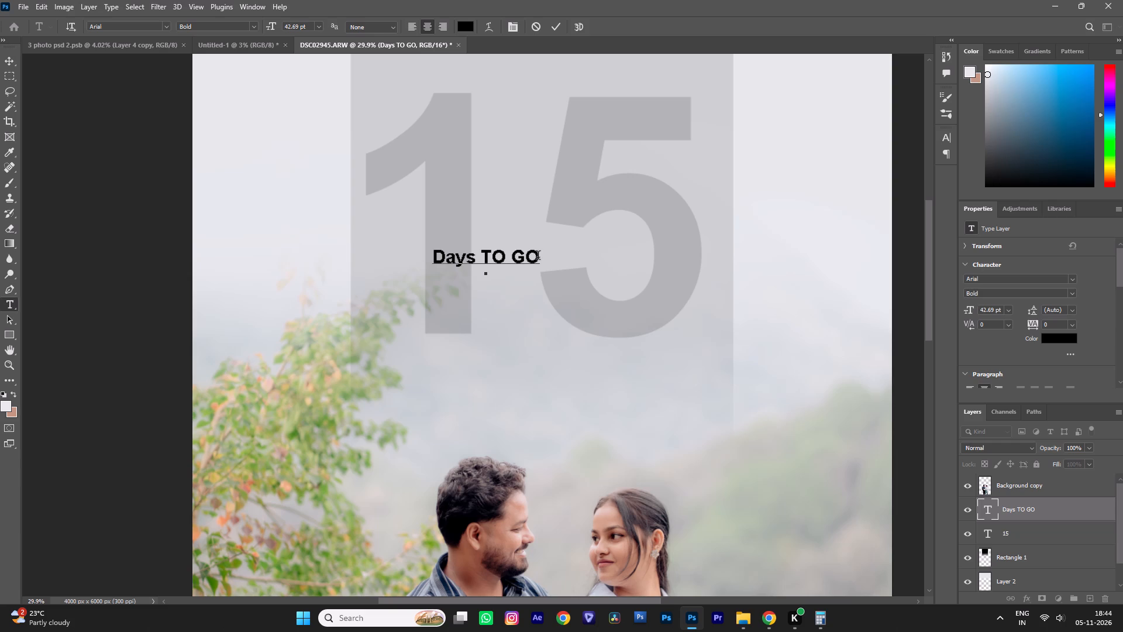
pyautogui.press('BackSpace')
pyautogui.press('BackSpace')
pyautogui.press('BackSpace')
pyautogui.press('BackSpace')
pyautogui.press('o')
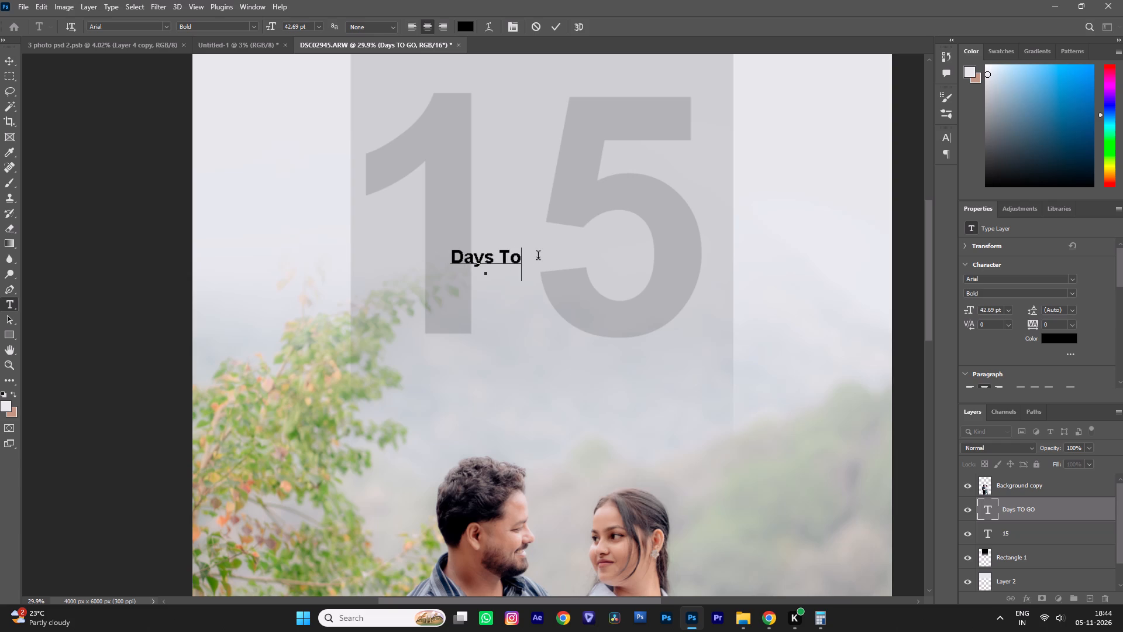
pyautogui.press('space')
pyautogui.write('Go')
pyautogui.press('Return')
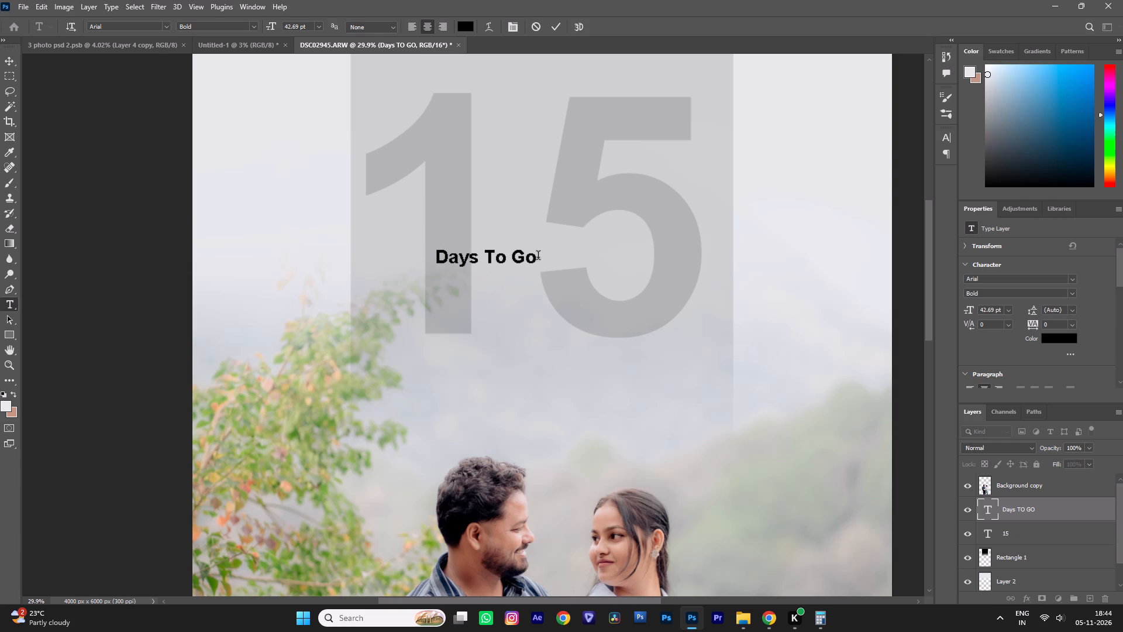
# Enlarge the "Days To Go" caption to about 145 pt and move it over the middle of the number 15.
pyautogui.hotkey('ctrl', 't')
pyautogui.keyDown('alt'); pyautogui.moveTo(535, 272); pyautogui.dragTo(660, 288); pyautogui.keyUp('alt')
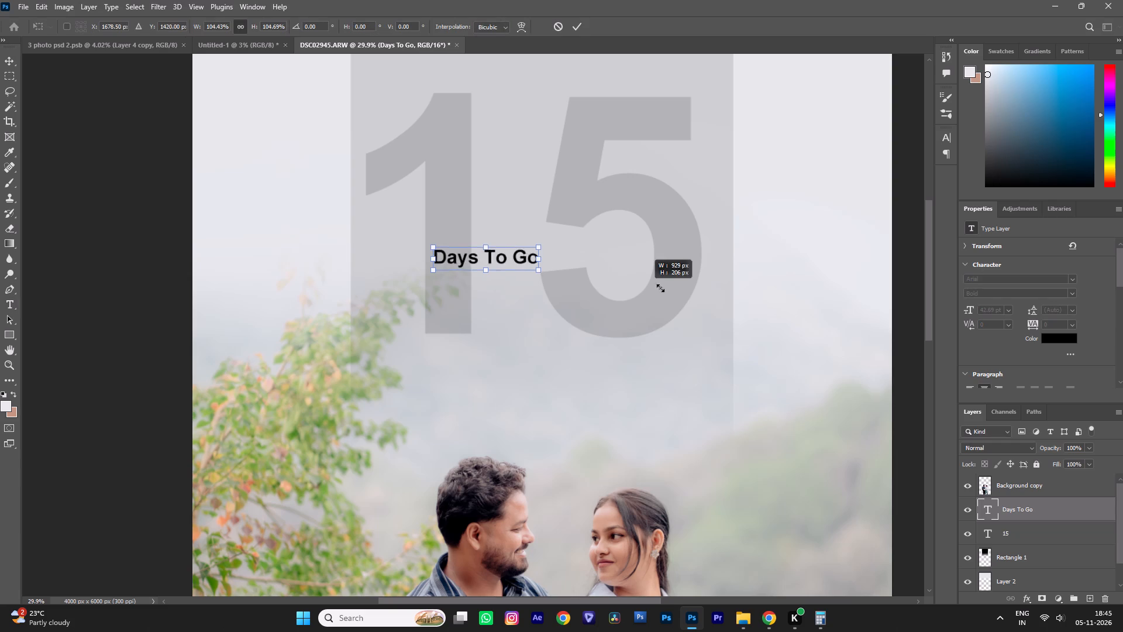
pyautogui.keyDown('alt'); pyautogui.moveTo(660, 288); pyautogui.dragTo(659, 290); pyautogui.keyUp('alt')
pyautogui.press('Return')
pyautogui.press('v')
pyautogui.moveTo(607, 269); pyautogui.dragTo(662, 245)
pyautogui.keyDown('alt'); pyautogui.scroll(-5, 660, 245); pyautogui.keyUp('alt')
pyautogui.press('space')
pyautogui.press('space')
pyautogui.press('space')
pyautogui.press('space')
pyautogui.press('space')
pyautogui.press('space')
pyautogui.press('space')
pyautogui.press('space')
pyautogui.press('space')
pyautogui.press('space')
pyautogui.moveTo(664, 278); pyautogui.dragTo(538, 297)
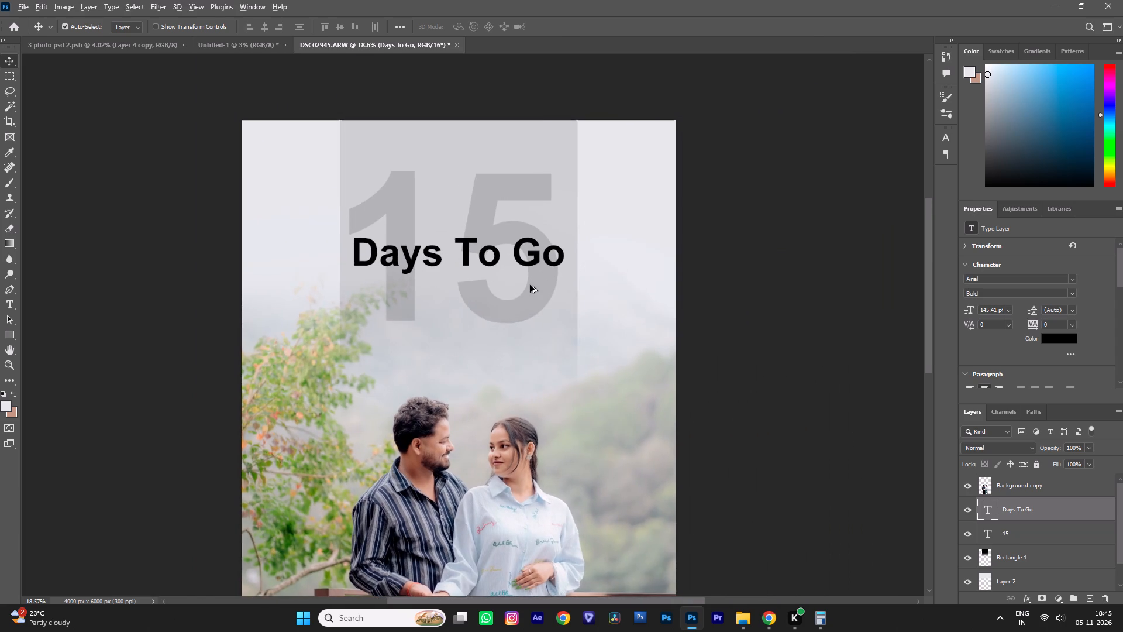
# Reposition the "Days To Go" caption and enlarge it further to about 164 pt, starting over the digit 1.
pyautogui.keyDown('alt'); pyautogui.scroll(3, 530, 285); pyautogui.keyUp('alt')
pyautogui.moveTo(481, 252); pyautogui.dragTo(519, 234)
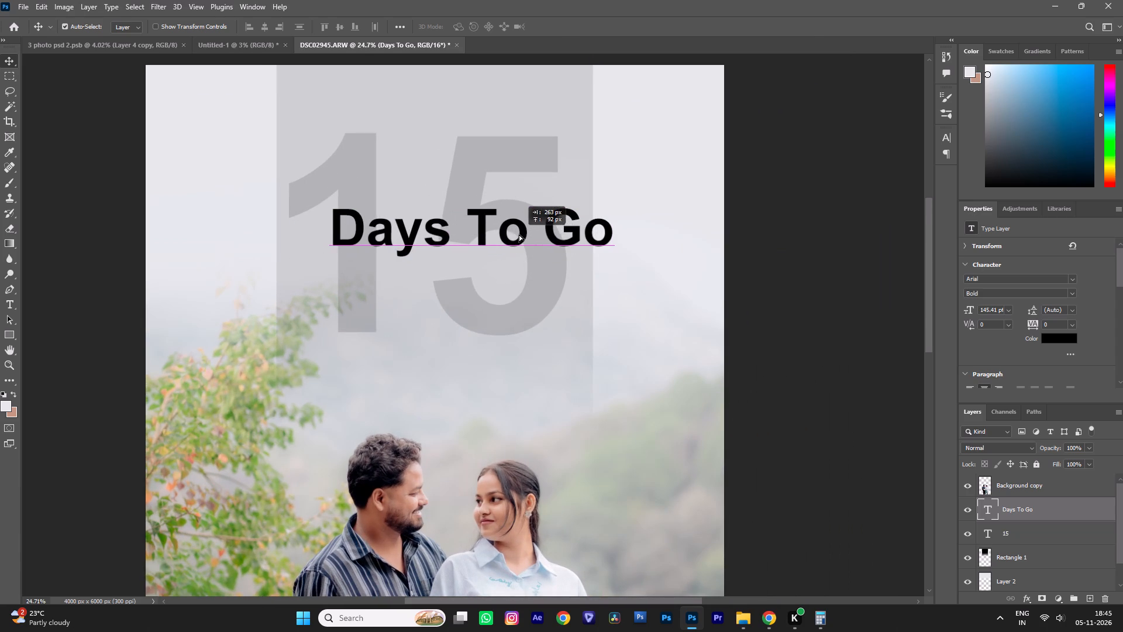
pyautogui.moveTo(519, 234); pyautogui.dragTo(533, 236)
pyautogui.hotkey('ctrl', 't')
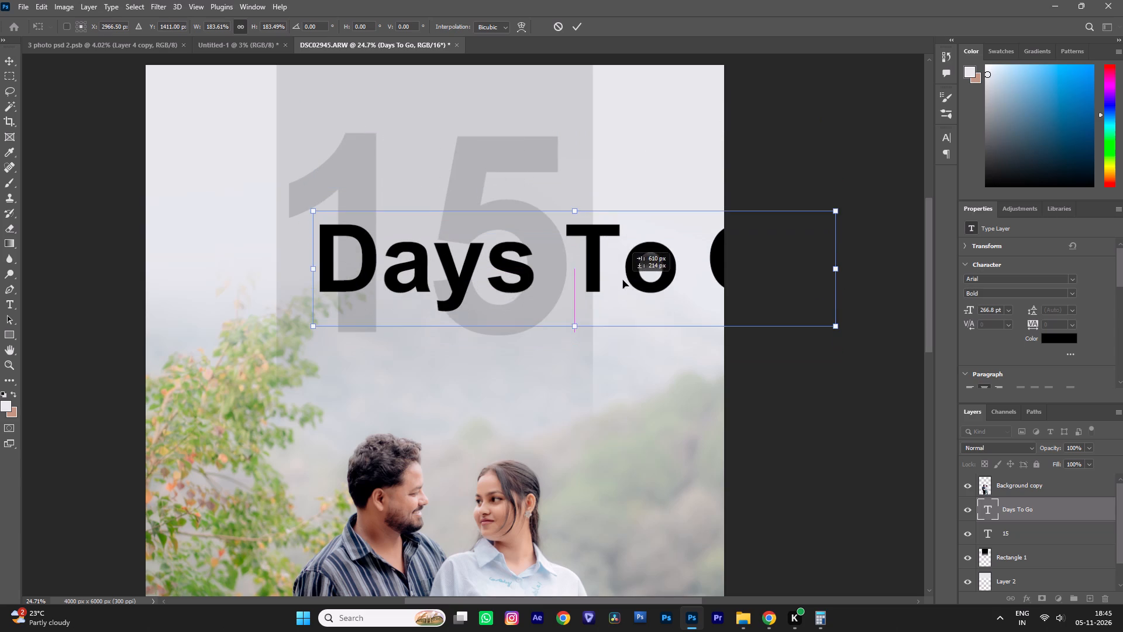
pyautogui.keyDown('alt'); pyautogui.moveTo(831, 318); pyautogui.dragTo(705, 288); pyautogui.keyUp('alt')
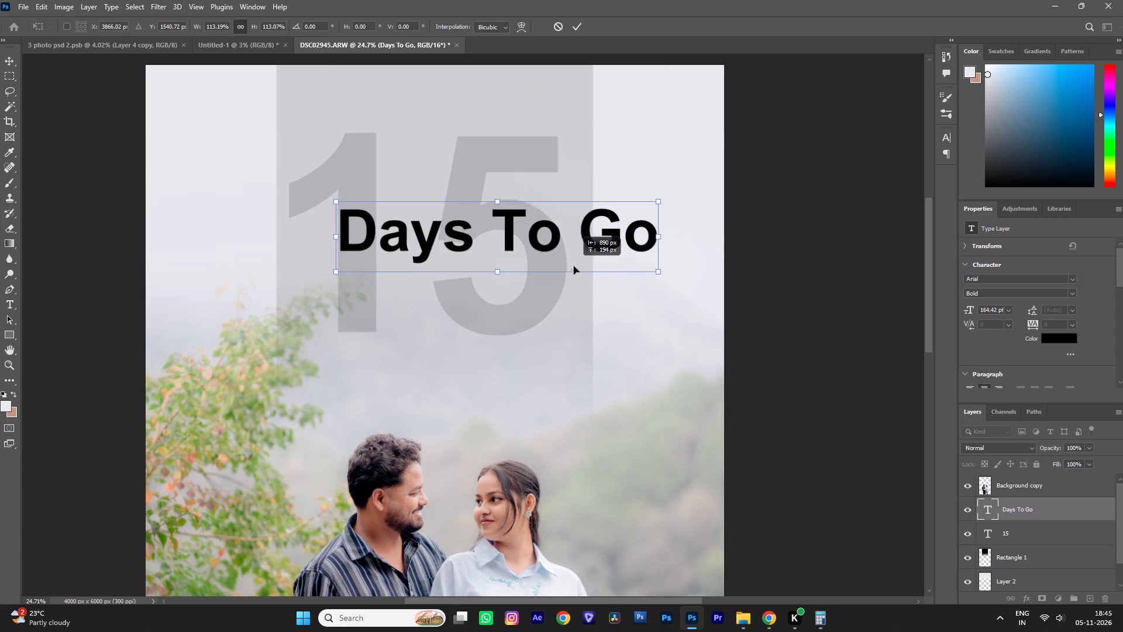
pyautogui.press('Return')
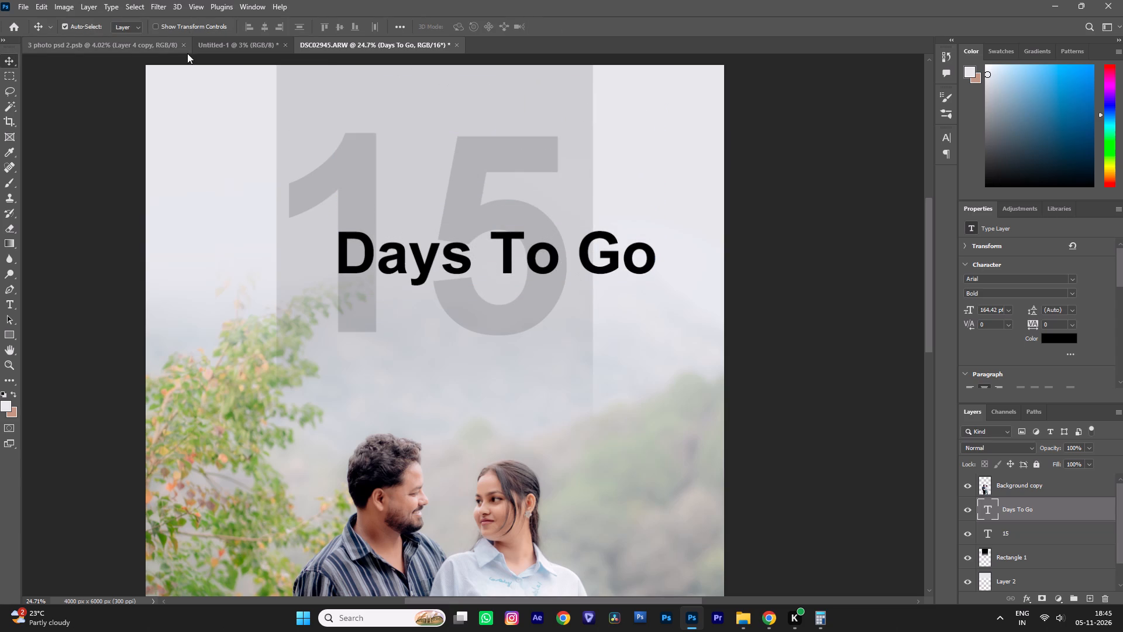
# Check the Pinterest countdown reference in Chrome, then cut "To Go" from the caption and move the remaining "Days" over the digit 1.
pyautogui.click(769, 621)
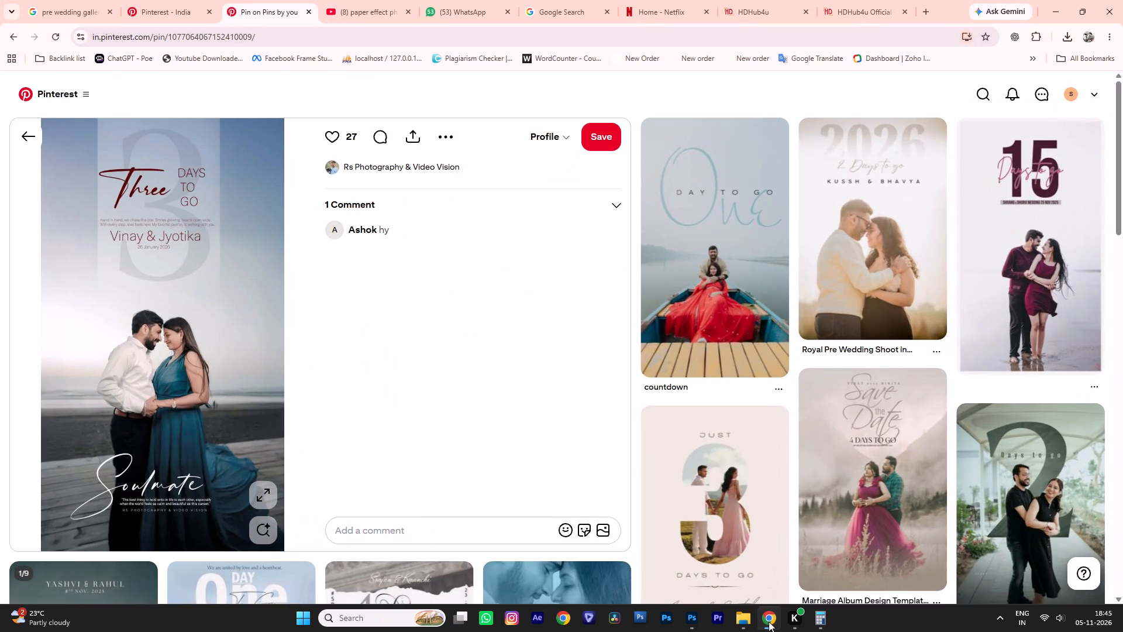
pyautogui.click(769, 621)
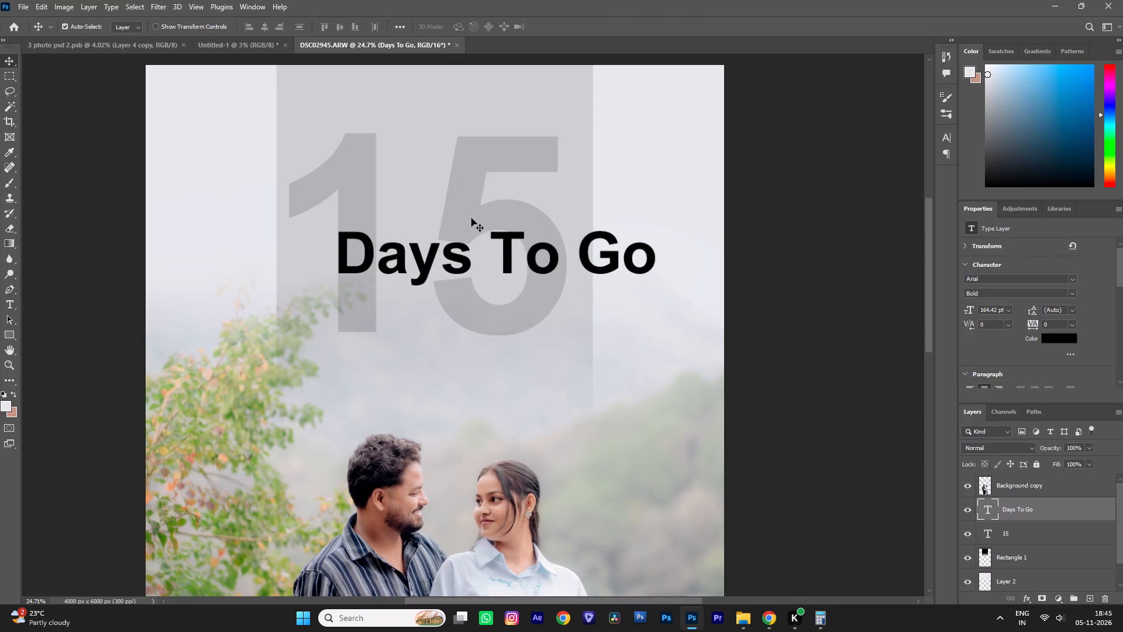
pyautogui.press('t')
pyautogui.moveTo(486, 261); pyautogui.dragTo(825, 273)
pyautogui.hotkey('ctrl', 'x')
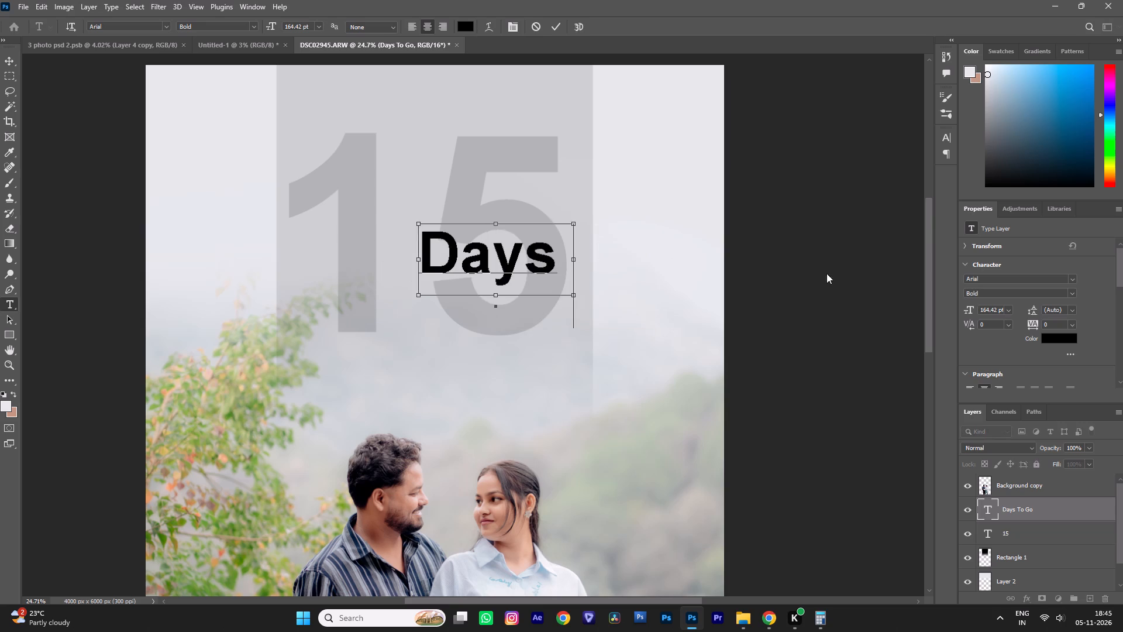
pyautogui.press('Return')
pyautogui.press('v')
pyautogui.moveTo(533, 270); pyautogui.dragTo(458, 267)
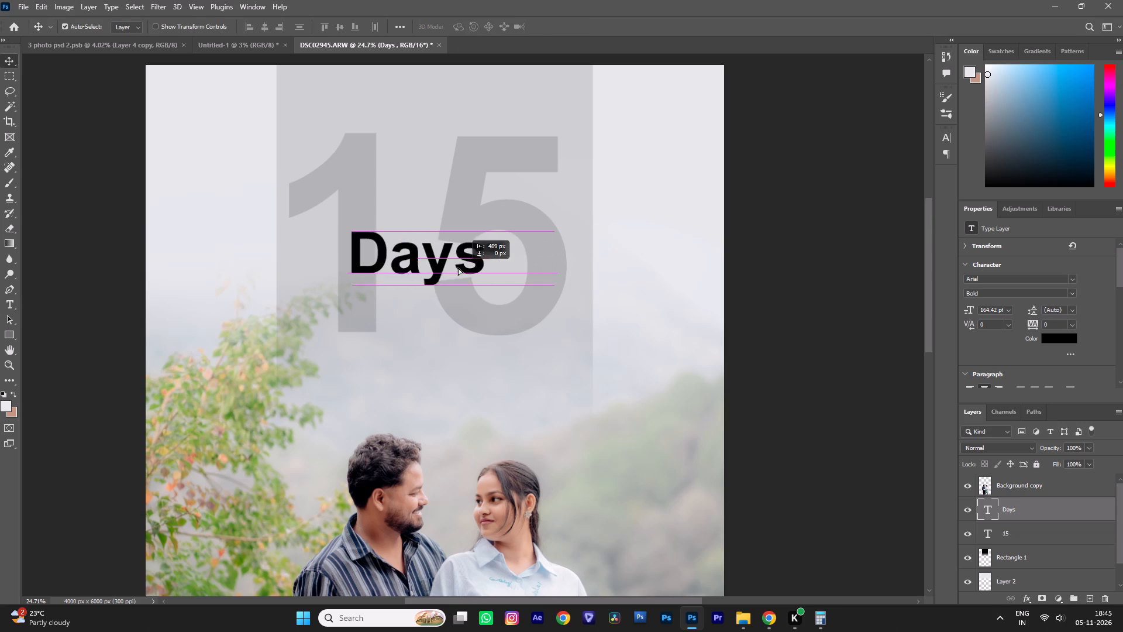
pyautogui.moveTo(458, 267); pyautogui.dragTo(409, 269)
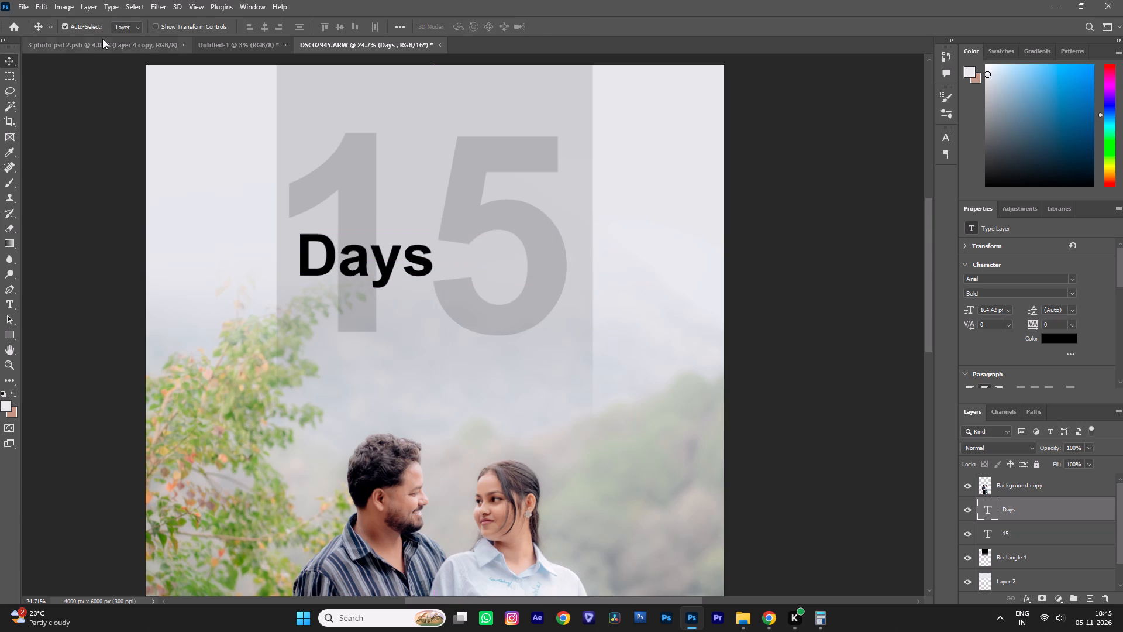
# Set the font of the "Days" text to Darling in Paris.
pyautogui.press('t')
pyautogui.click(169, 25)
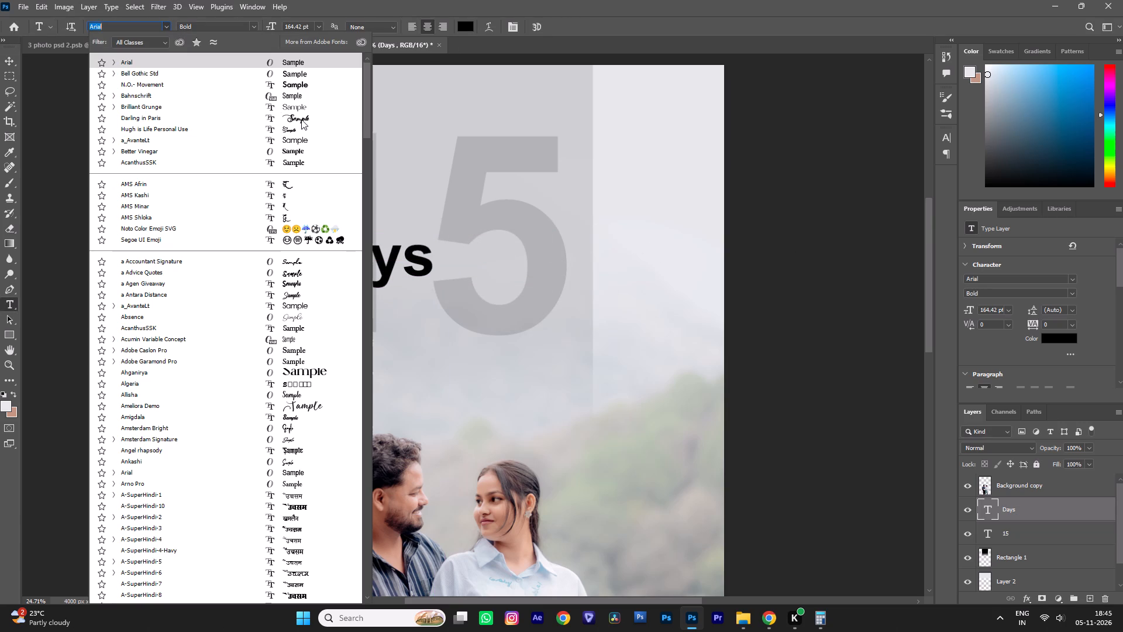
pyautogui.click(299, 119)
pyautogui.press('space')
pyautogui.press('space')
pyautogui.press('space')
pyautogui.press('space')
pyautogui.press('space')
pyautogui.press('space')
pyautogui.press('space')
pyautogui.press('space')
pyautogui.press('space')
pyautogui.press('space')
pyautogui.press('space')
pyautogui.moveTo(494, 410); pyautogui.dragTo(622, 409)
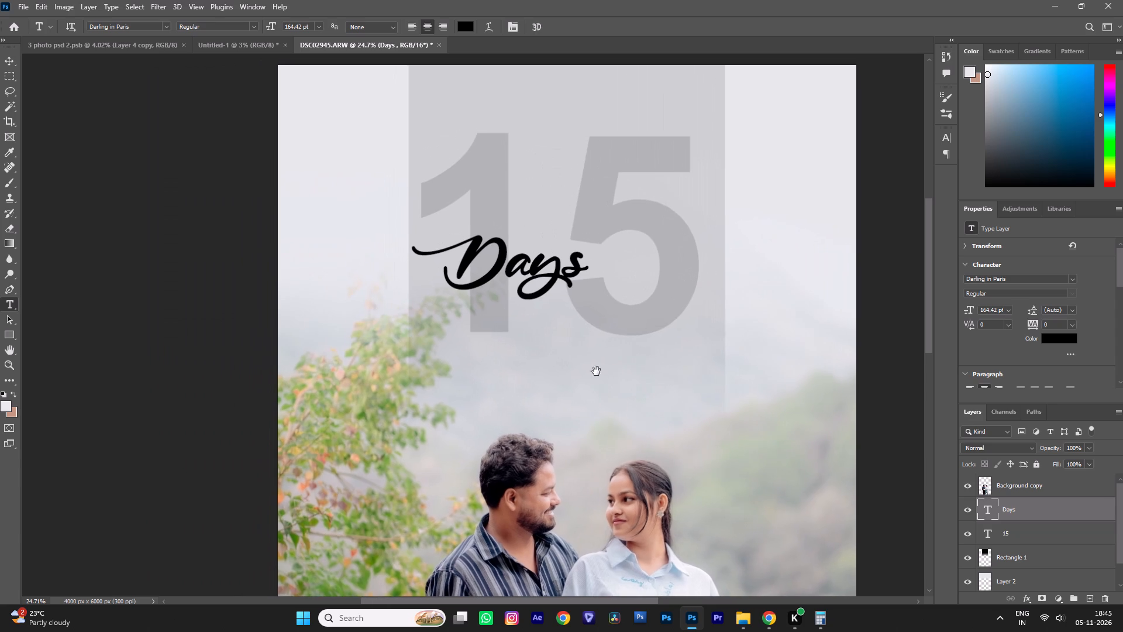
# Set the font of the "Days" text to Hugh is Life Personal Use and enlarge it to about 215 pt.
pyautogui.click(161, 24)
pyautogui.click(164, 26)
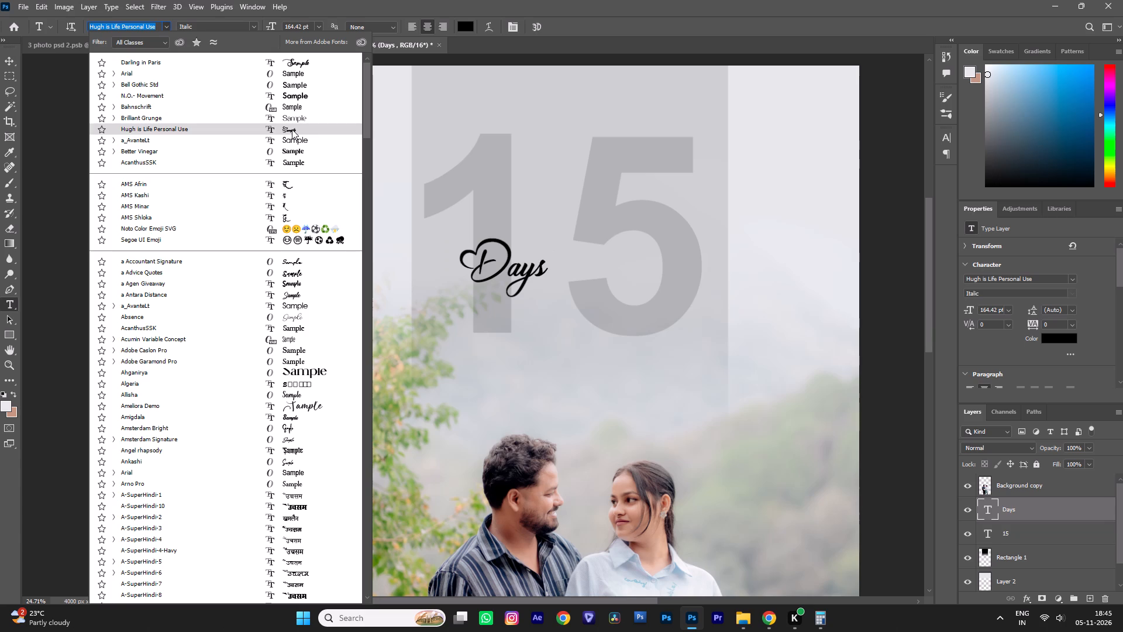
pyautogui.hotkey('ctrl', 't')
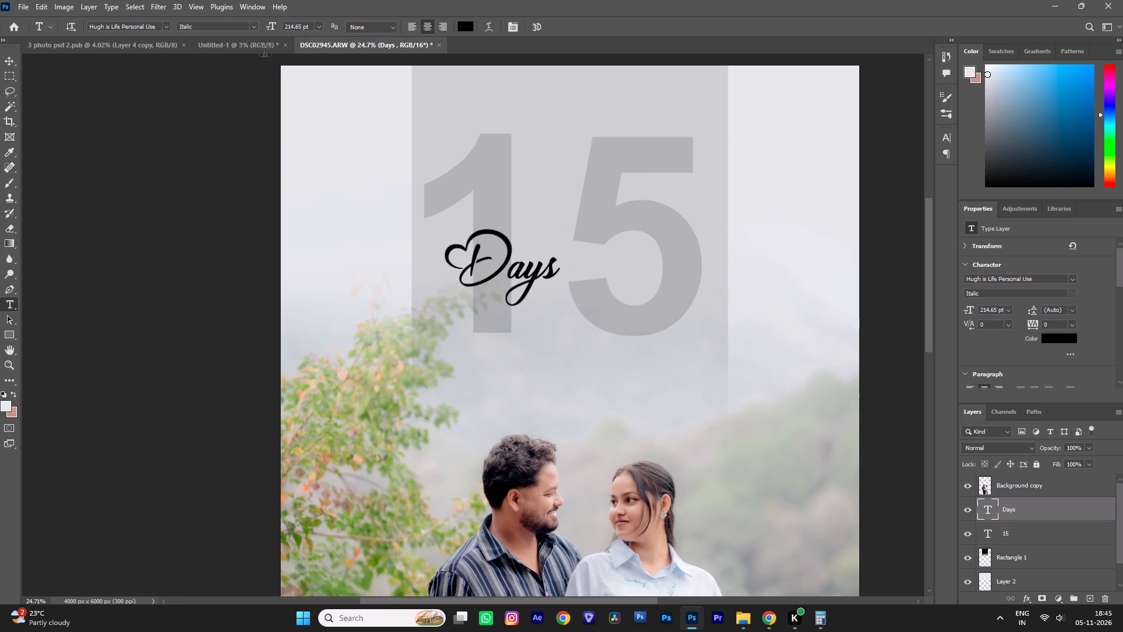
pyautogui.click(256, 22)
pyautogui.click(255, 21)
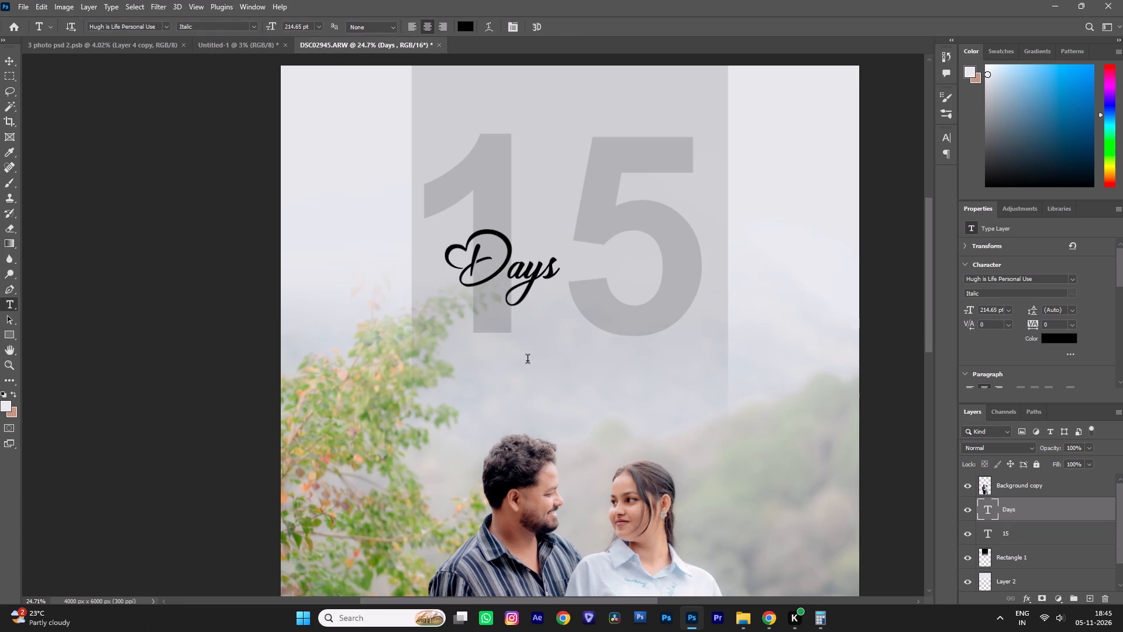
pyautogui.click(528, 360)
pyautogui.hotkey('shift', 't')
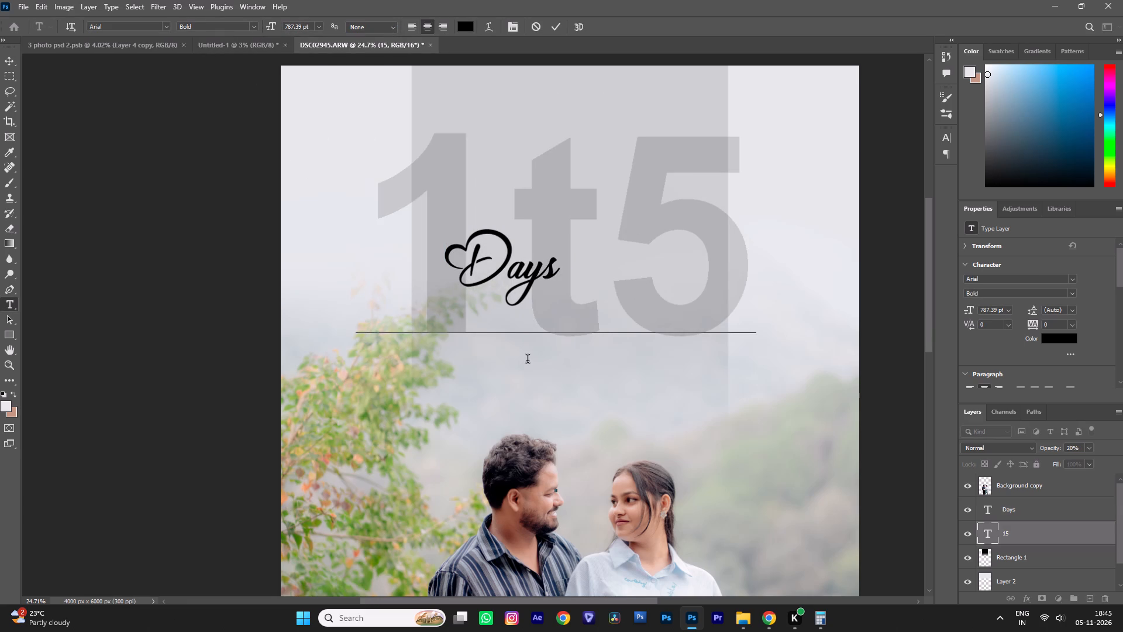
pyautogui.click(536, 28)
# Add a separate text layer reading "To" between the couple's faces.
pyautogui.click(566, 504)
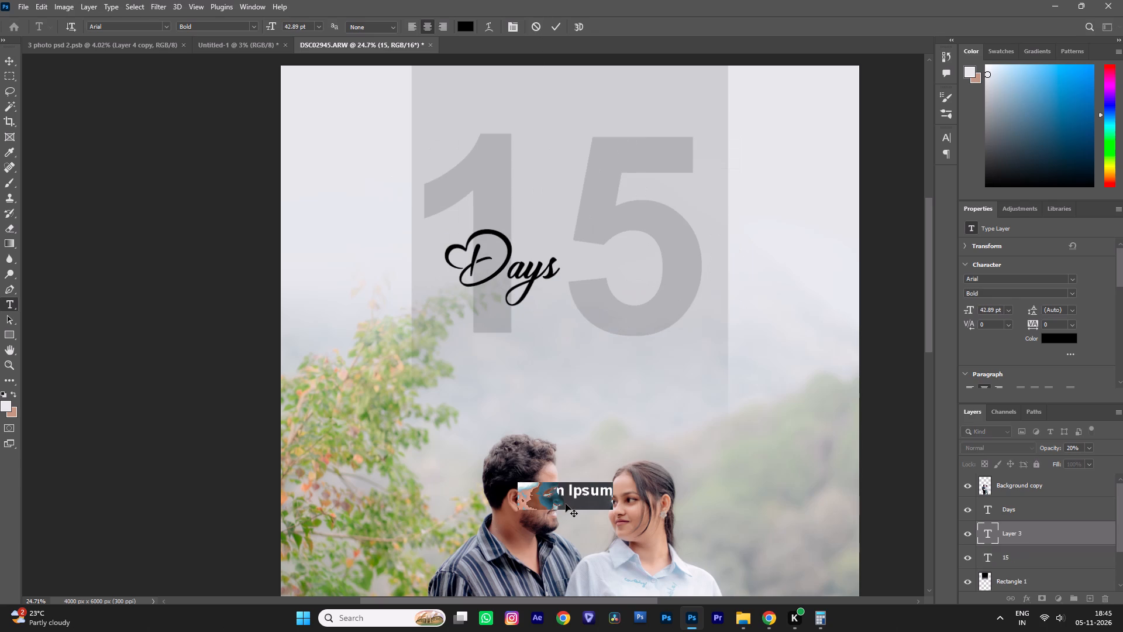
pyautogui.write('tO')
pyautogui.press('BackSpace')
pyautogui.press('\\')
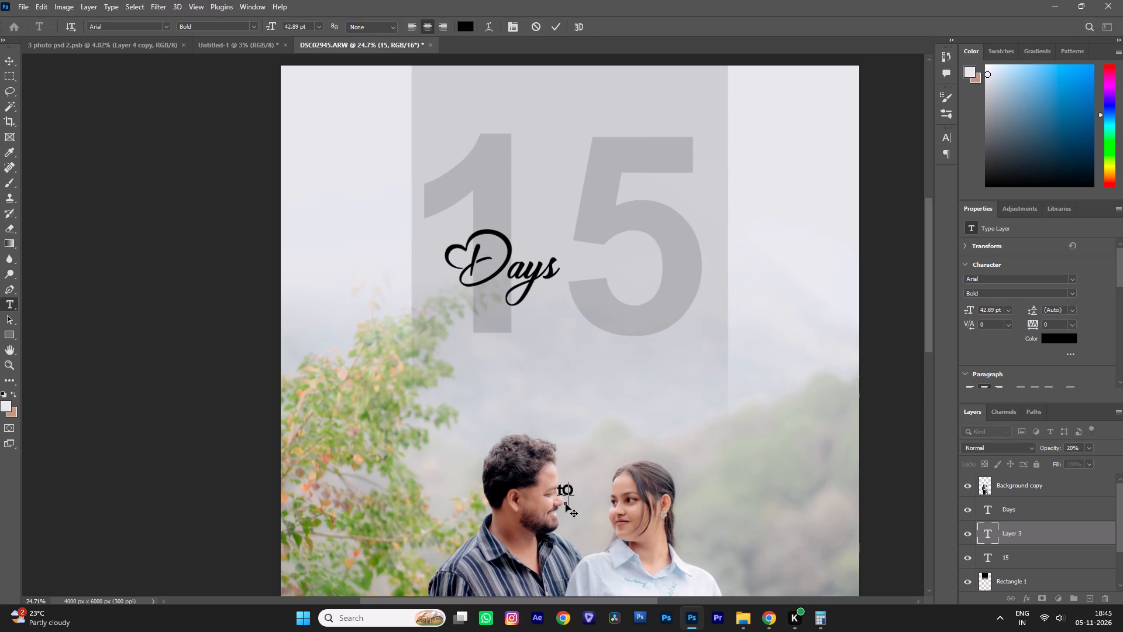
pyautogui.press('BackSpace')
pyautogui.press('BackSpace')
pyautogui.write('To')
pyautogui.press('Return')
# Enlarge the word "To" to about 97 pt and move it over the middle of the digit 5.
pyautogui.hotkey('ctrl', 't')
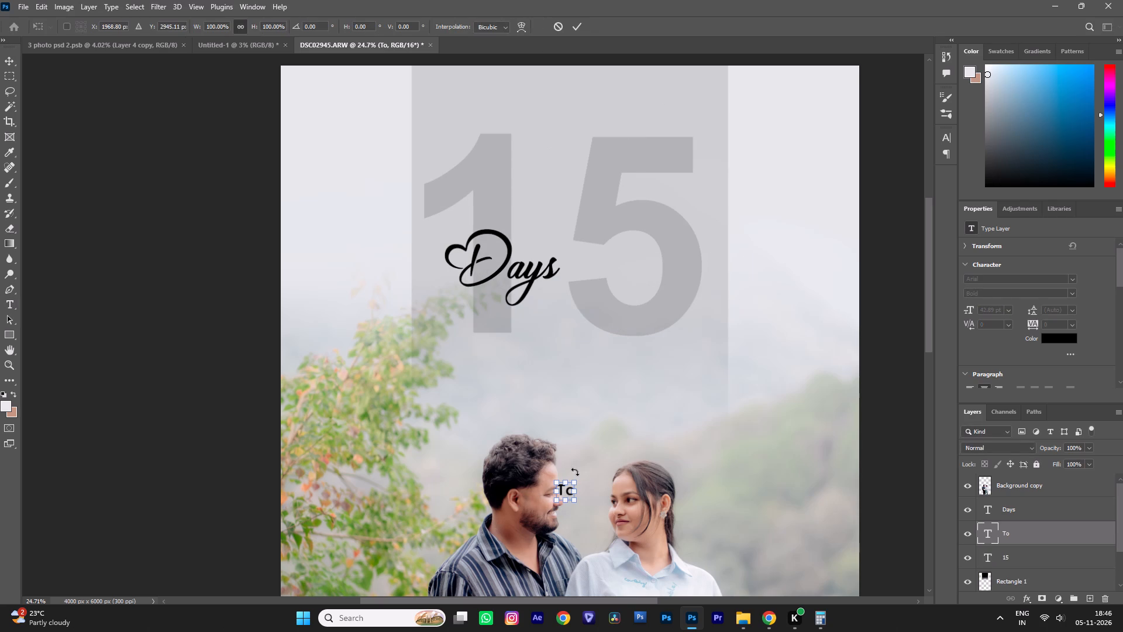
pyautogui.keyDown('alt'); pyautogui.moveTo(575, 498); pyautogui.dragTo(591, 506); pyautogui.keyUp('alt')
pyautogui.press('v')
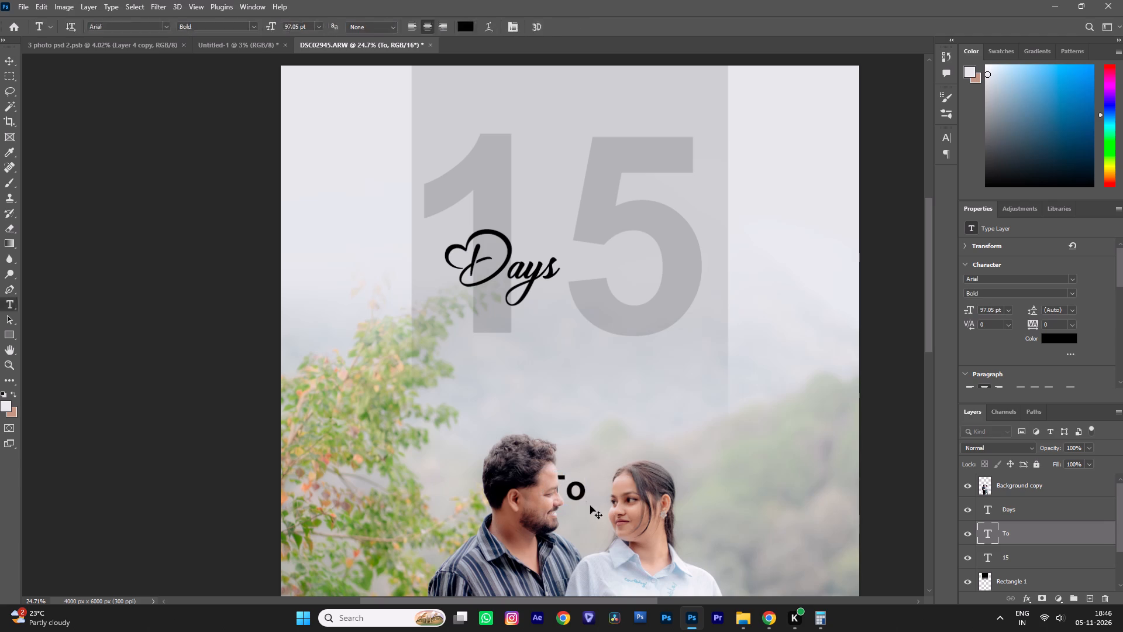
pyautogui.moveTo(579, 498); pyautogui.dragTo(670, 238)
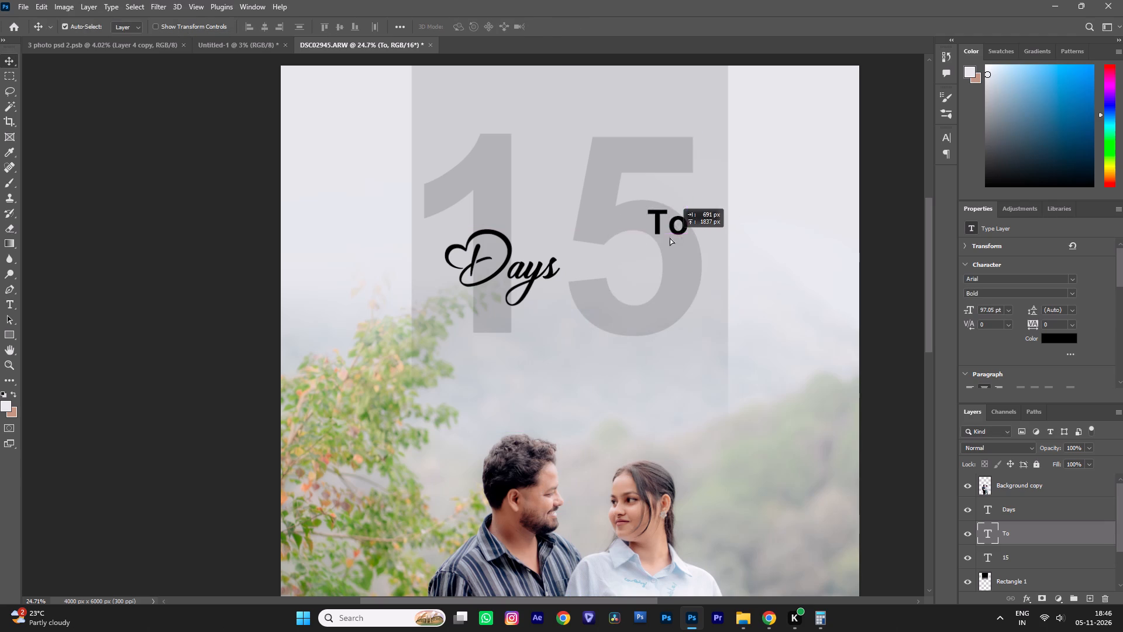
pyautogui.moveTo(670, 238); pyautogui.dragTo(693, 249)
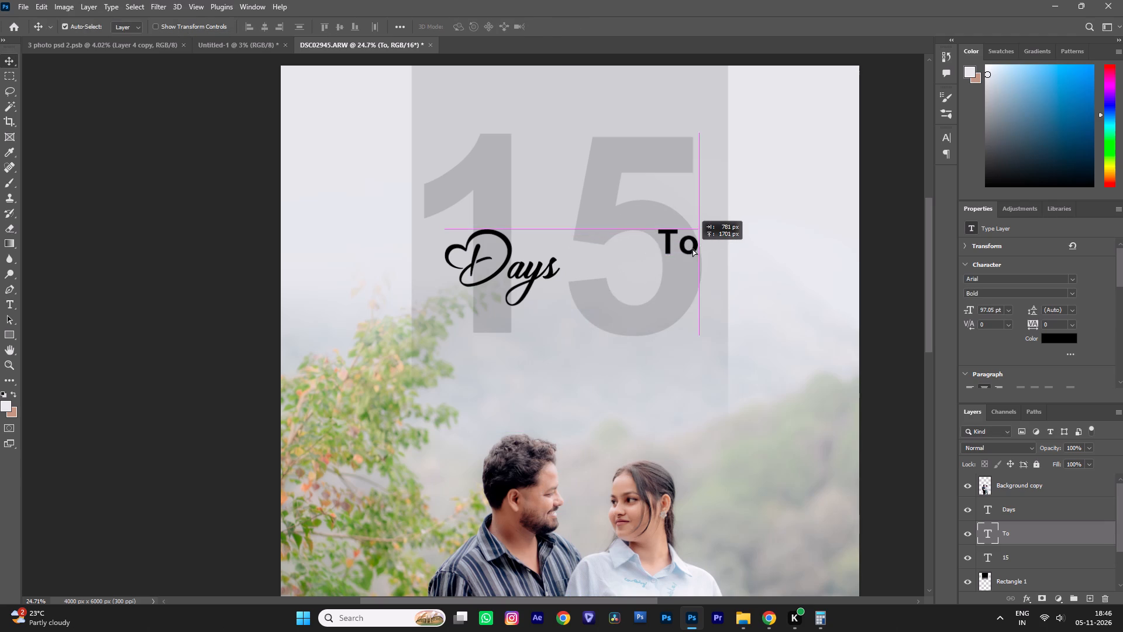
pyautogui.moveTo(693, 249); pyautogui.dragTo(683, 249)
# Add a separate text layer reading "Go" just above the woman's head.
pyautogui.press('t')
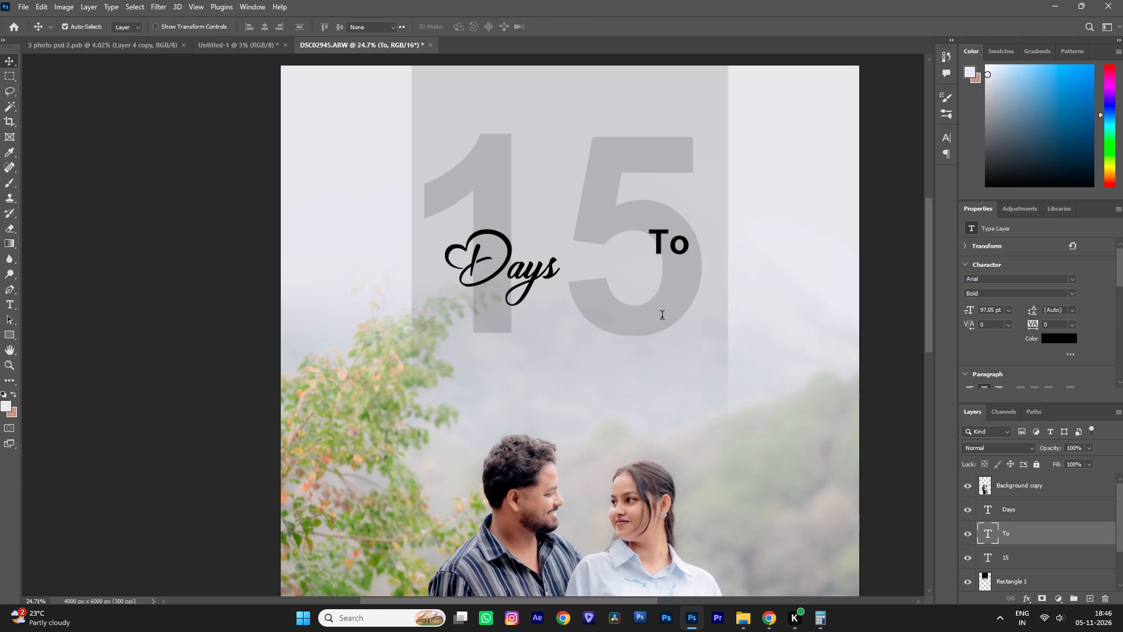
pyautogui.click(657, 325)
pyautogui.press('Return')
pyautogui.click(650, 438)
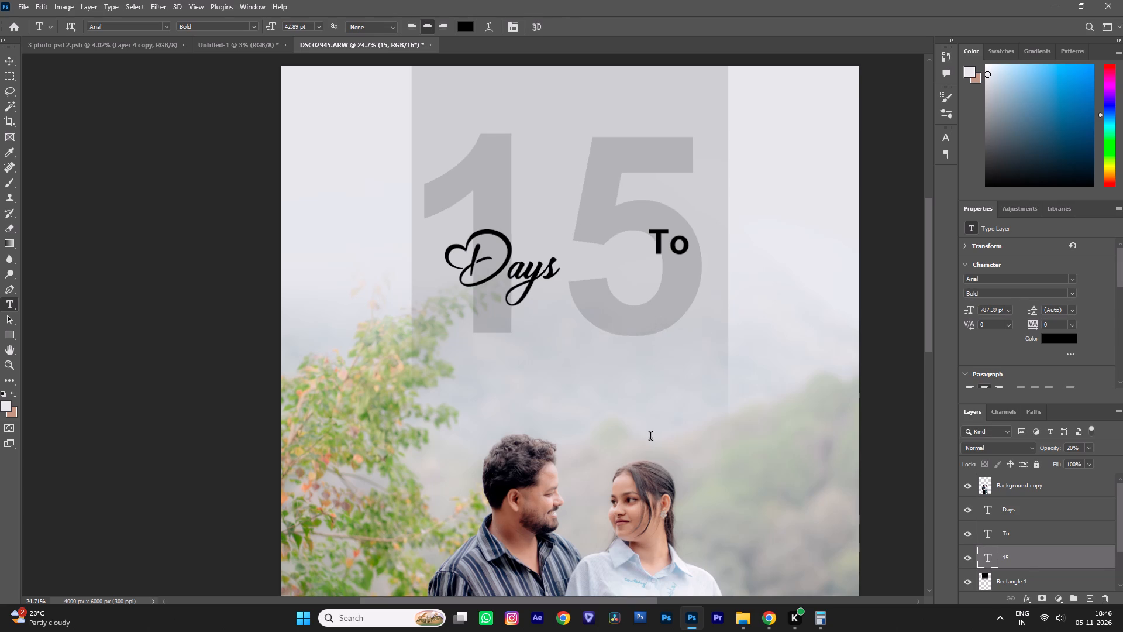
pyautogui.press('g')
pyautogui.press('BackSpace')
pyautogui.hotkey('shift', 'g')
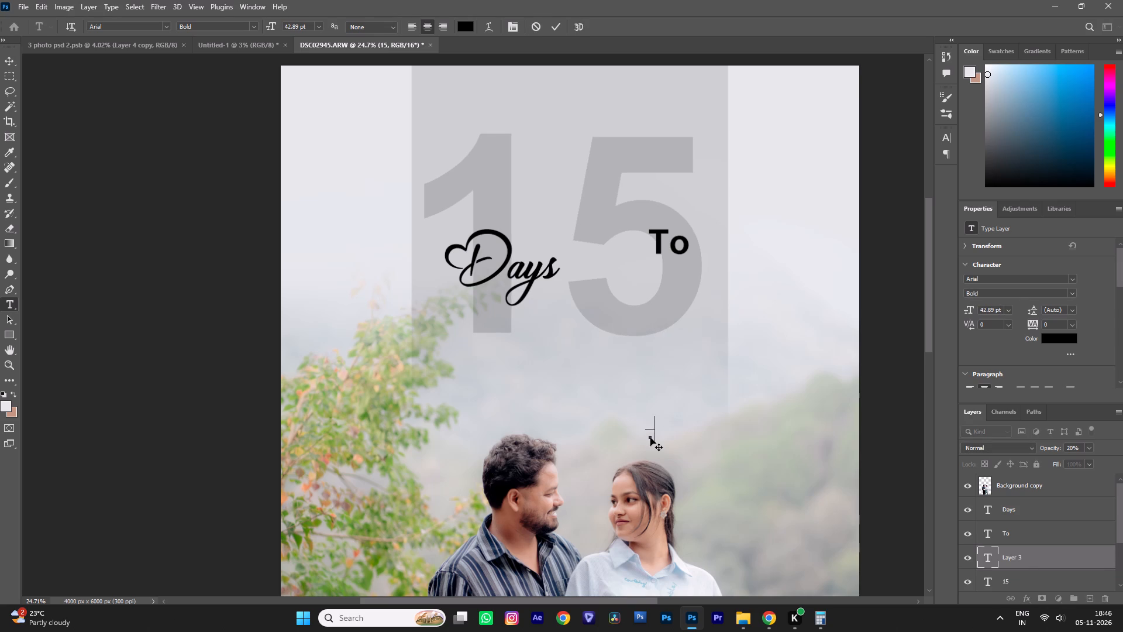
pyautogui.write('Go')
pyautogui.press('Return')
# Move the word "Go" directly below "To" over the digit 5 and enlarge it to about 202 pt.
pyautogui.press('v')
pyautogui.moveTo(654, 427); pyautogui.dragTo(678, 300)
pyautogui.hotkey('ctrl', 't')
pyautogui.moveTo(687, 307); pyautogui.dragTo(735, 338)
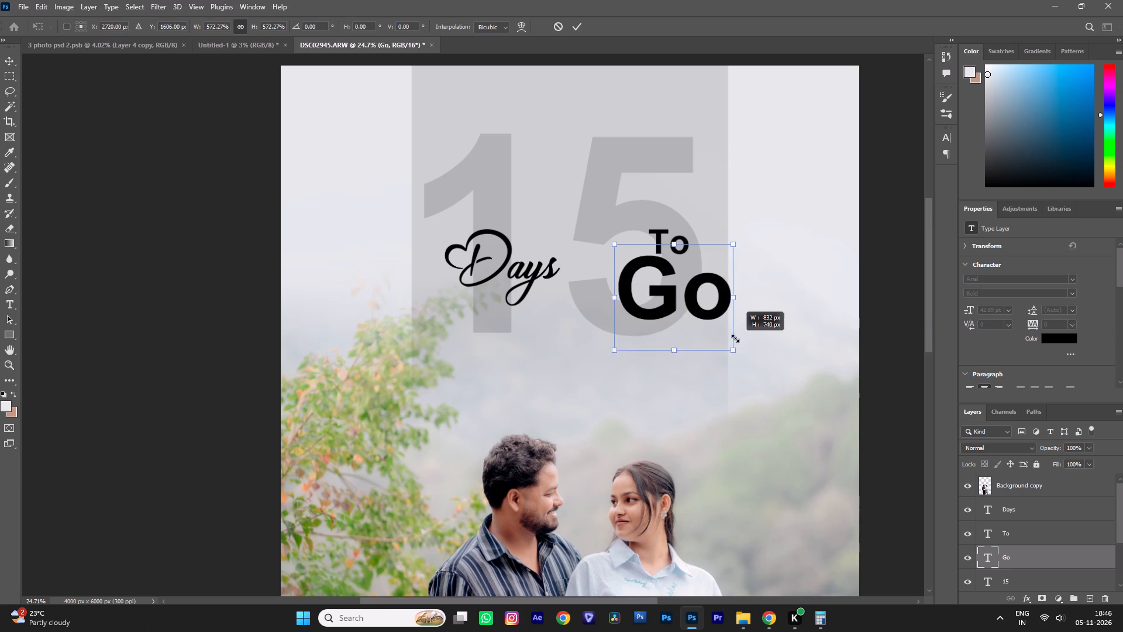
pyautogui.moveTo(735, 338); pyautogui.dragTo(732, 334)
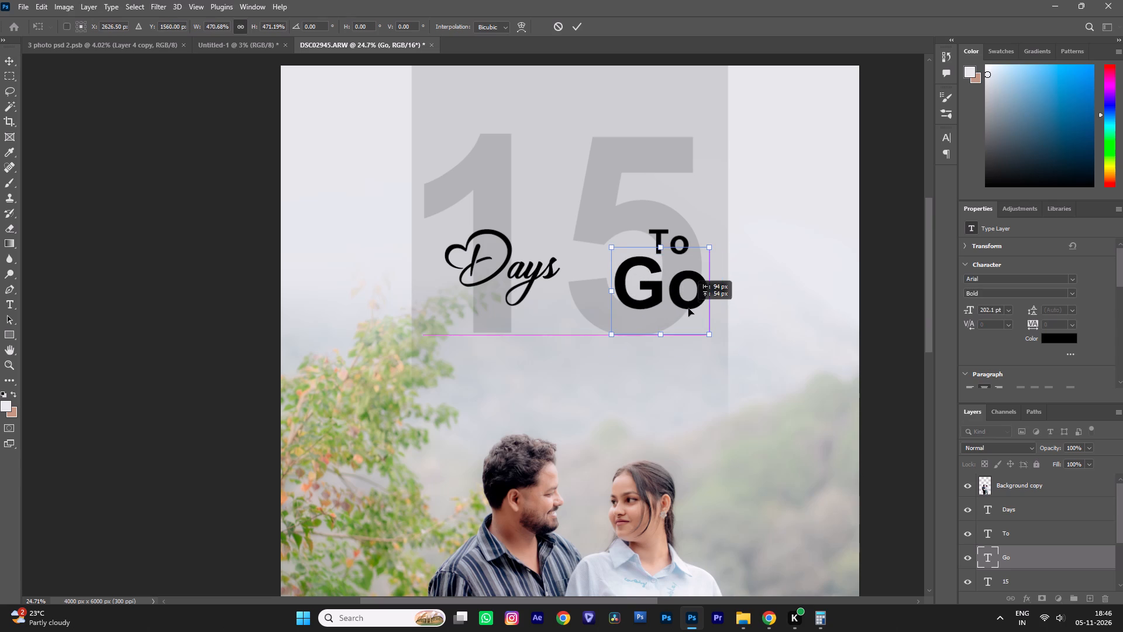
pyautogui.press('Return')
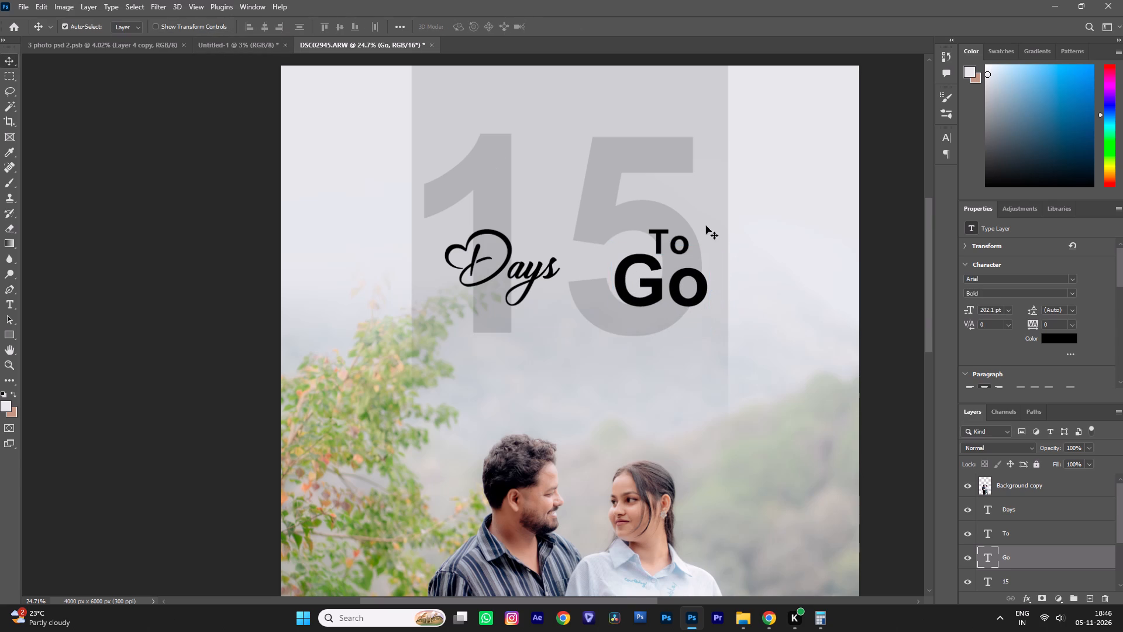
# Set the font of the "To" text to Amsterdam Signature.
pyautogui.rightClick(671, 243)
pyautogui.click(685, 250)
pyautogui.press('t')
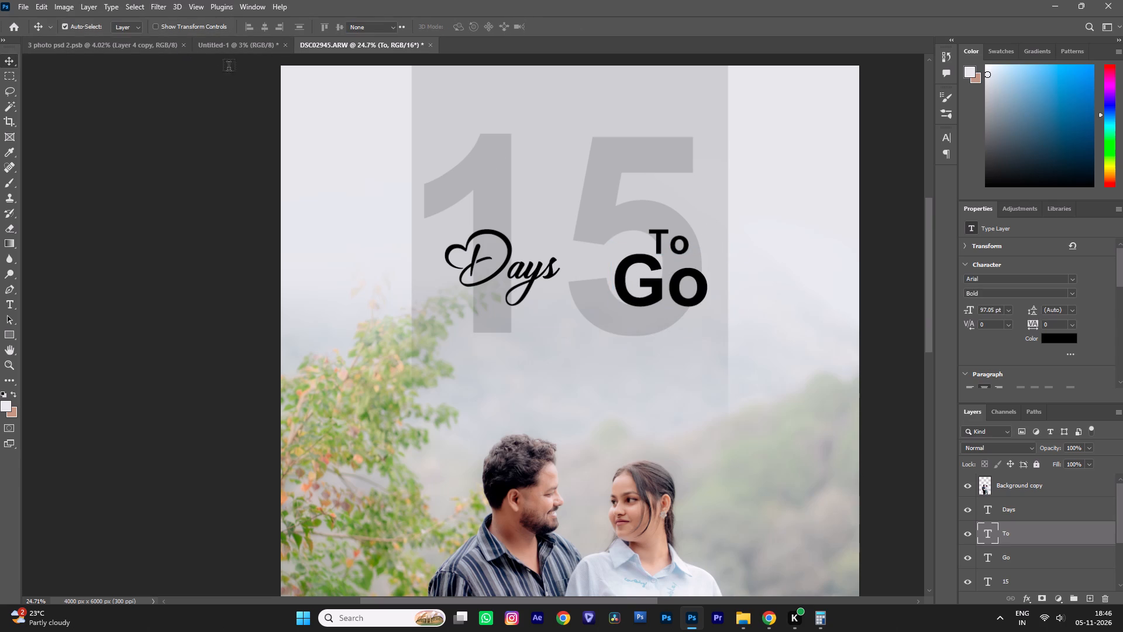
pyautogui.click(161, 27)
pyautogui.click(163, 25)
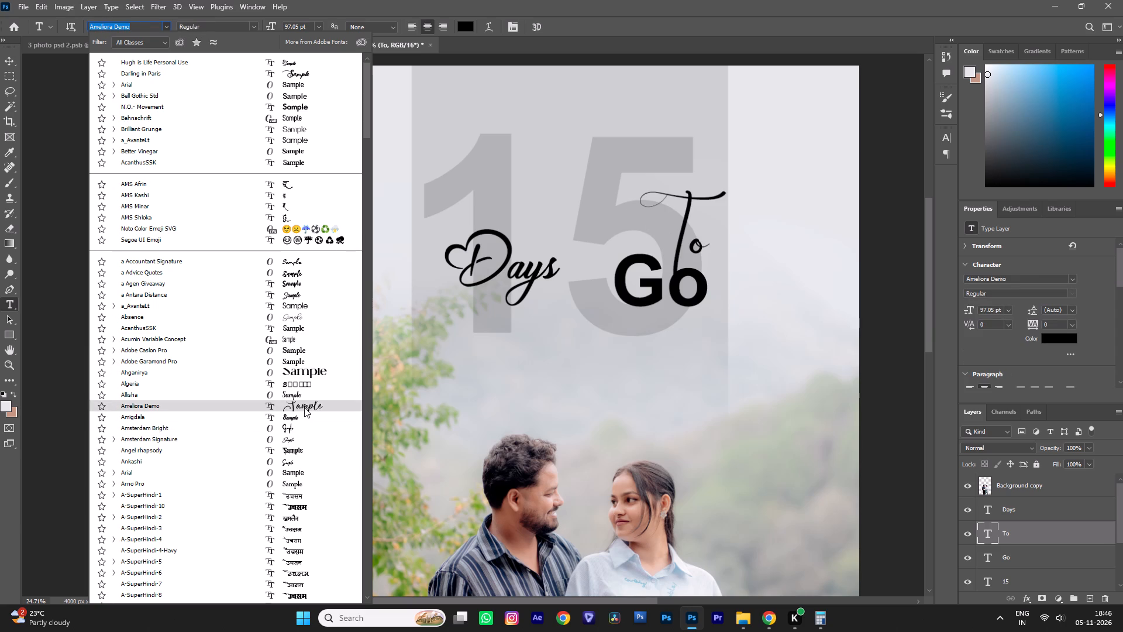
pyautogui.click(291, 437)
# Enlarge the word "To" to about 199 pt and place it just above "Go" on the digit 5.
pyautogui.hotkey('ctrl', 't')
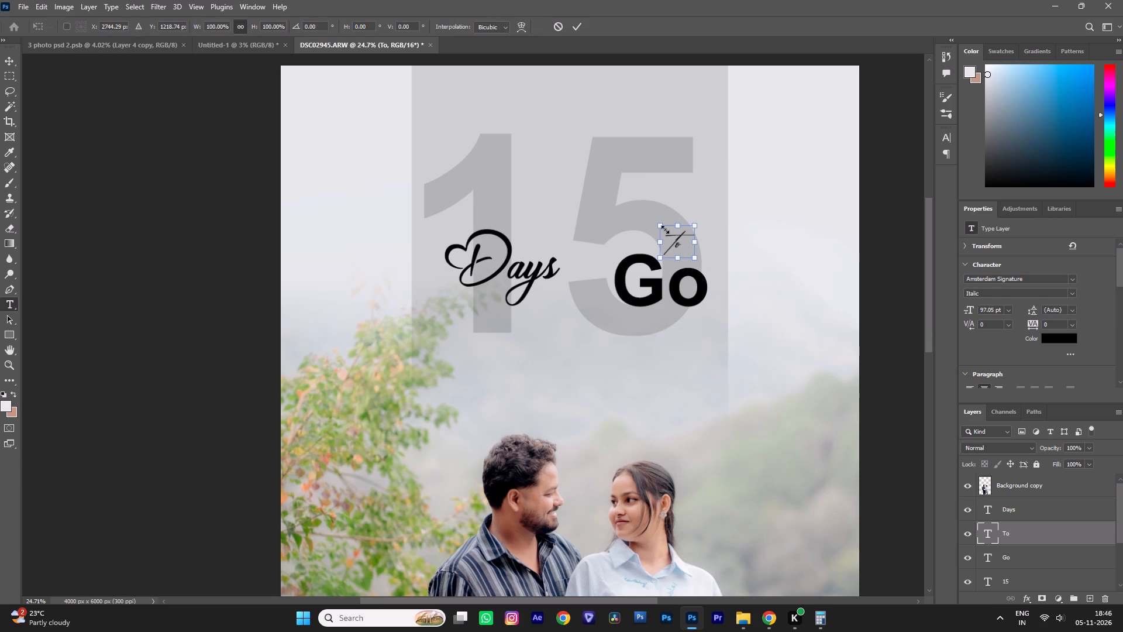
pyautogui.keyDown('alt'); pyautogui.moveTo(663, 225); pyautogui.dragTo(622, 198); pyautogui.keyUp('alt')
pyautogui.keyDown('alt'); pyautogui.moveTo(728, 288); pyautogui.dragTo(719, 284); pyautogui.keyUp('alt')
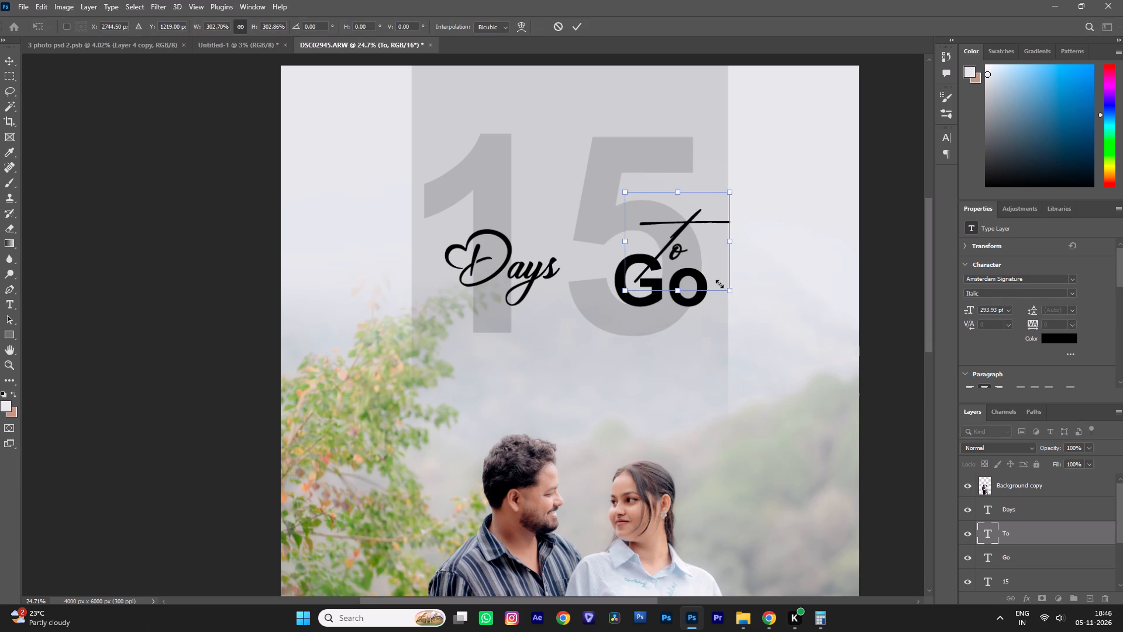
pyautogui.keyDown('alt'); pyautogui.moveTo(719, 284); pyautogui.dragTo(718, 283); pyautogui.keyUp('alt')
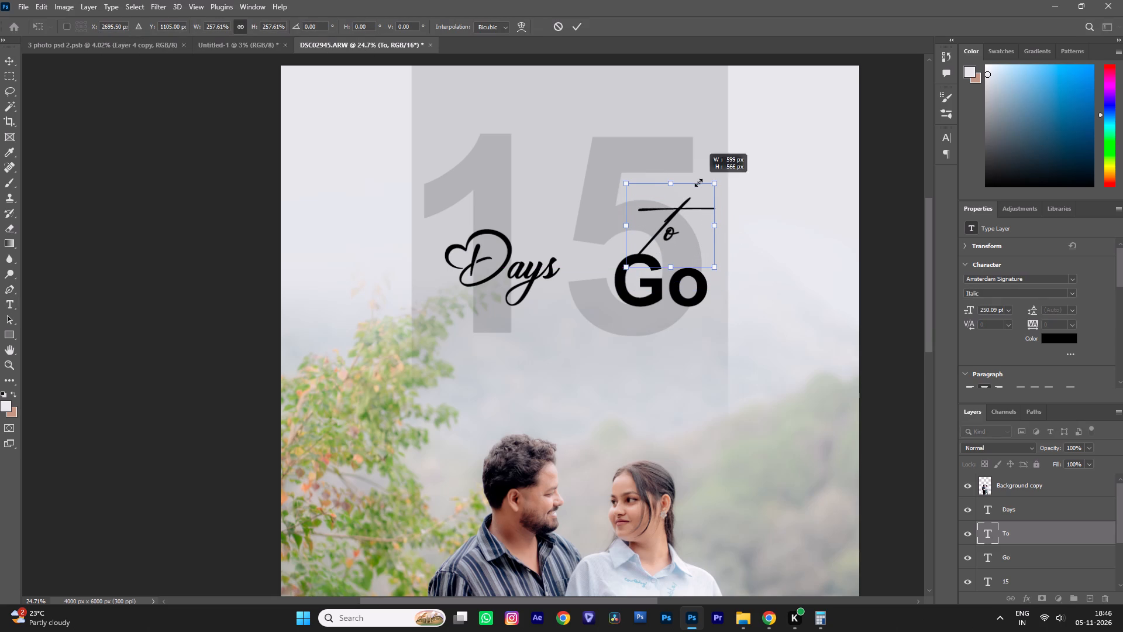
pyautogui.press('Return')
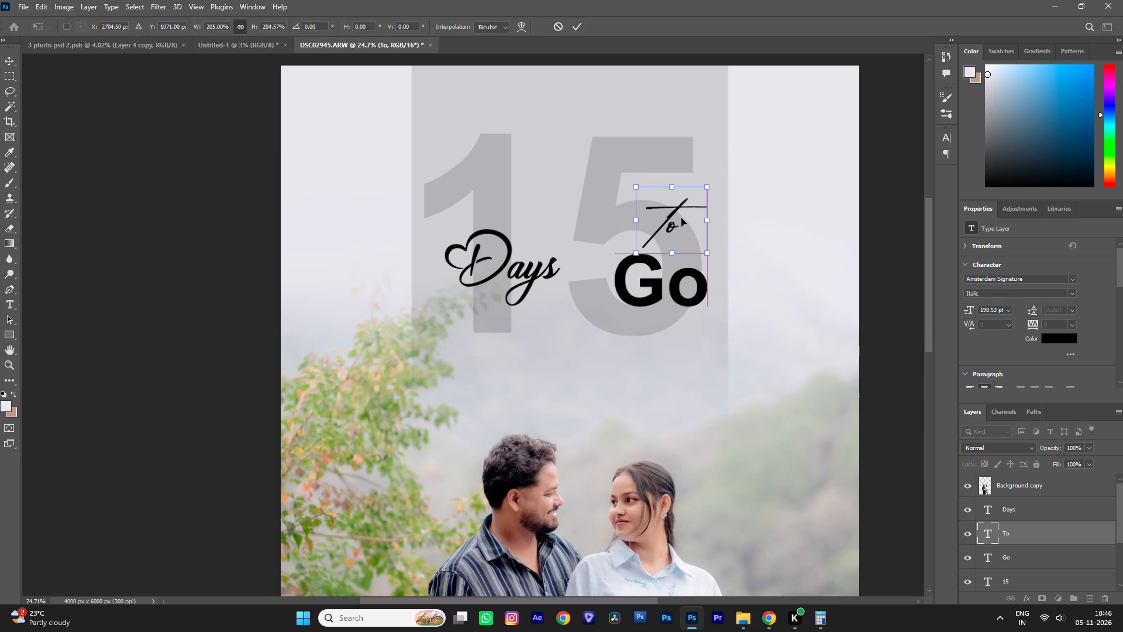
# Move "Go" down across the bottom edge of the digit 5, and lower "To" to the middle of the digit.
pyautogui.press('v')
pyautogui.rightClick(672, 291)
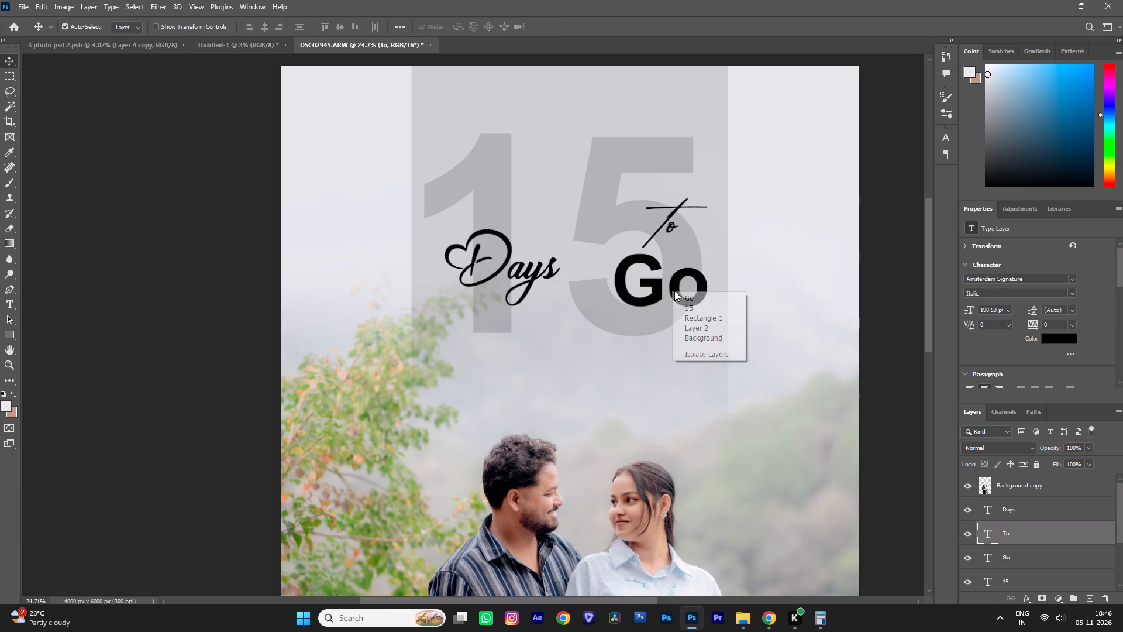
pyautogui.click(677, 291)
pyautogui.moveTo(674, 287); pyautogui.dragTo(669, 342)
pyautogui.rightClick(670, 215)
pyautogui.click(675, 219)
pyautogui.moveTo(676, 218); pyautogui.dragTo(673, 240)
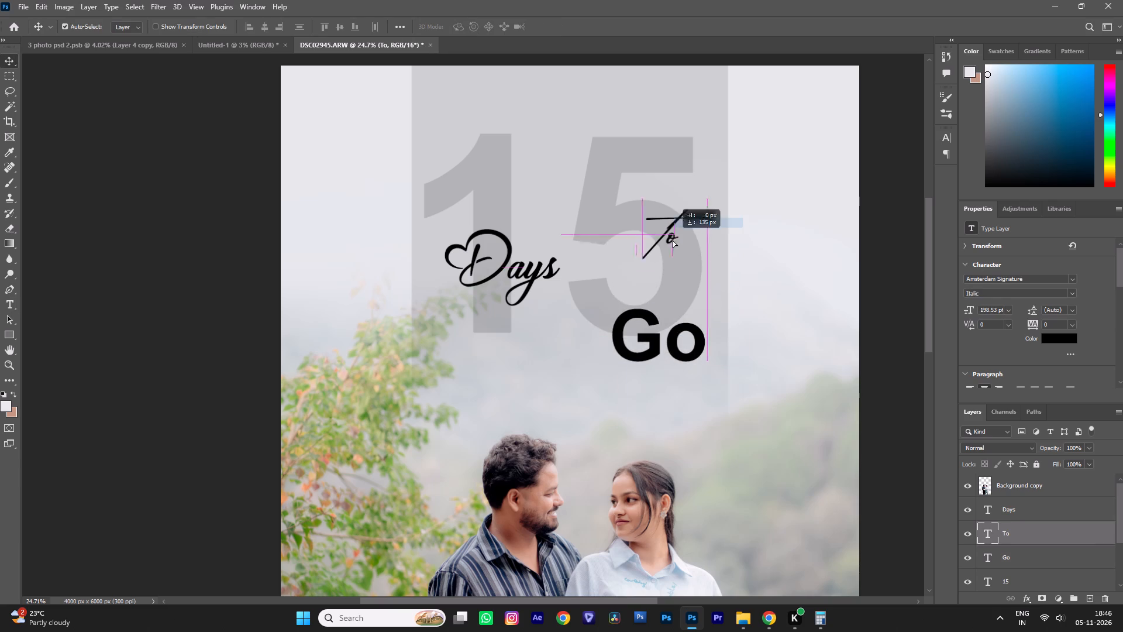
pyautogui.moveTo(673, 240); pyautogui.dragTo(671, 248)
# Set the font of the "Go" text to Bastray.
pyautogui.rightClick(676, 333)
pyautogui.click(679, 335)
pyautogui.press('t')
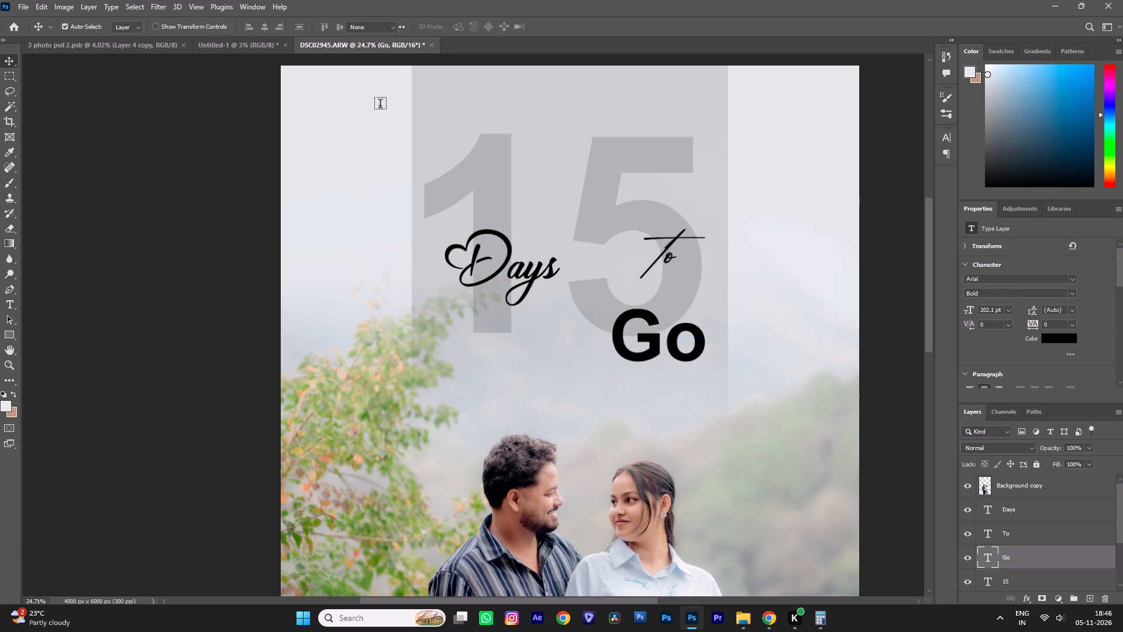
pyautogui.click(165, 29)
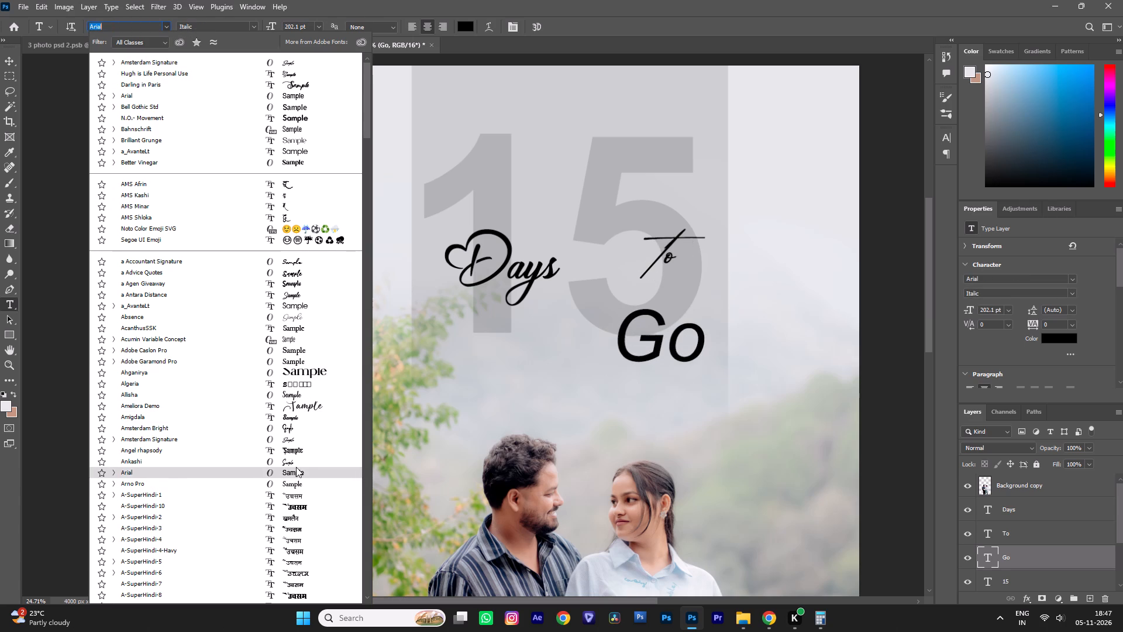
pyautogui.scroll(-8, 295, 463)
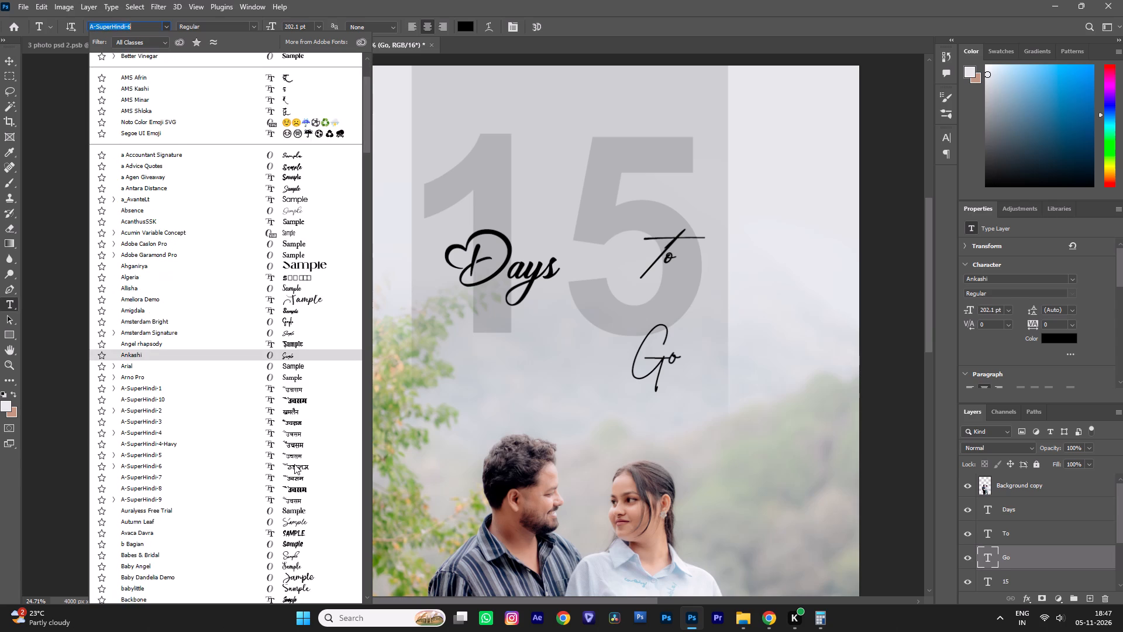
pyautogui.scroll(-6, 294, 464)
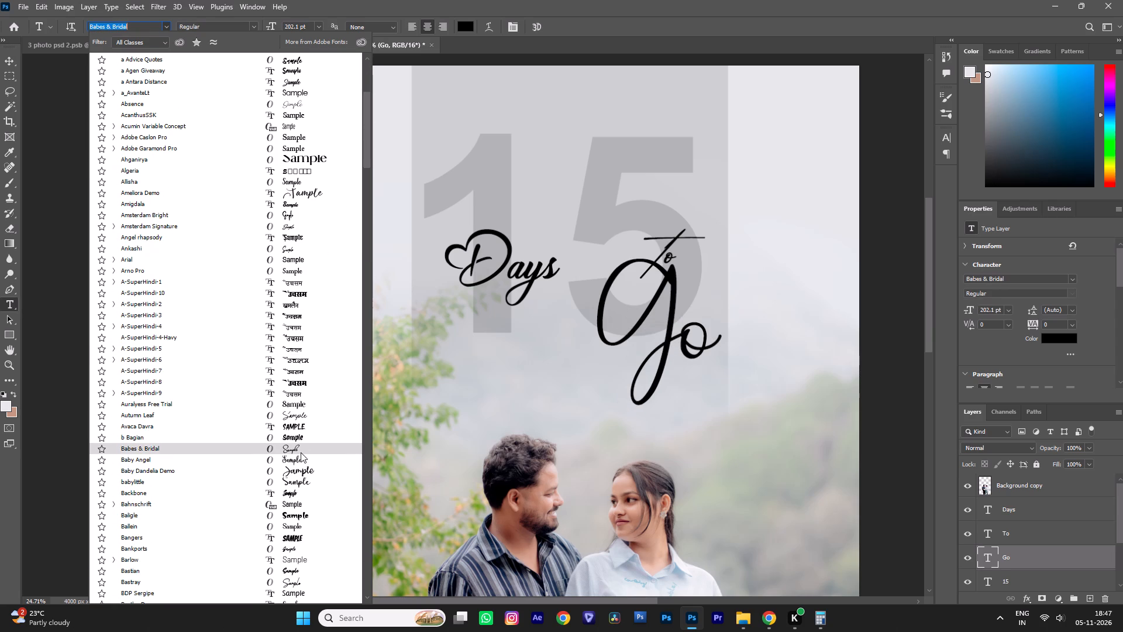
pyautogui.scroll(-8, 301, 446)
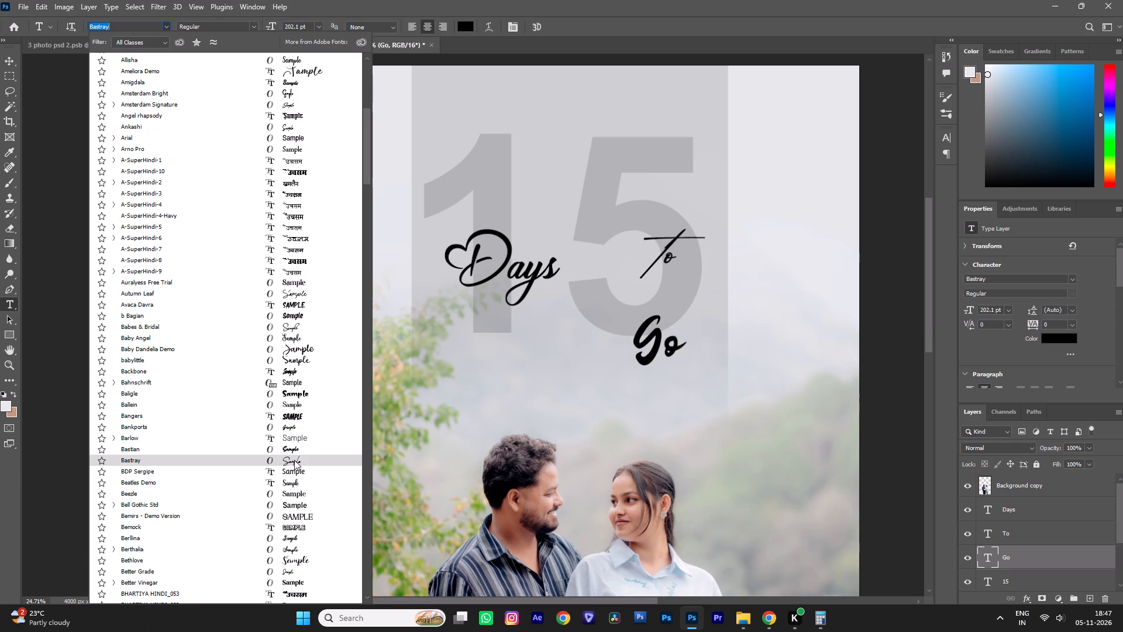
pyautogui.click(294, 460)
# Reduce the word "Go" to about 160 pt and place it beneath "To" on the lower right curve of the 5.
pyautogui.press('v')
pyautogui.moveTo(662, 363); pyautogui.dragTo(632, 314)
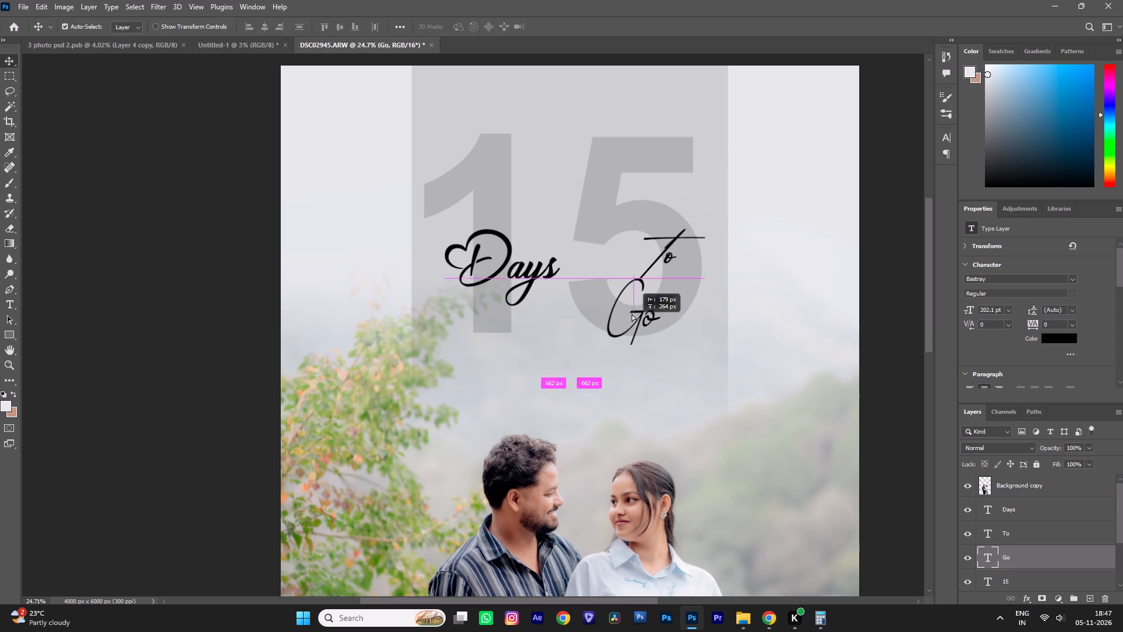
pyautogui.moveTo(632, 314); pyautogui.dragTo(691, 310)
pyautogui.keyDown('alt'); pyautogui.scroll(6, 695, 296); pyautogui.keyUp('alt')
pyautogui.hotkey('ctrl', 't')
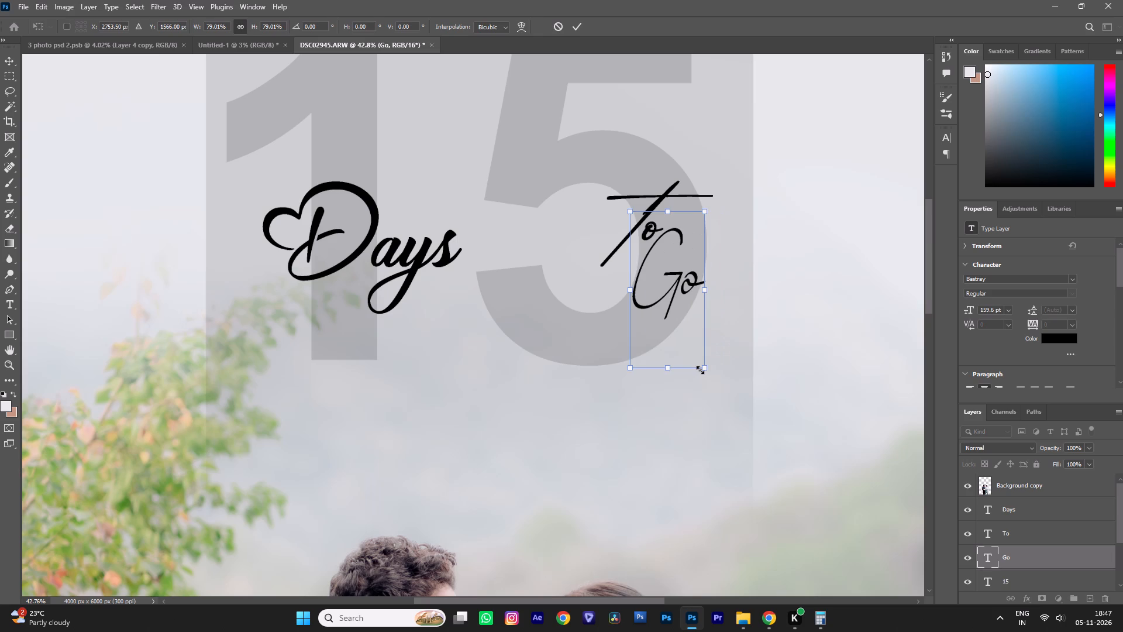
pyautogui.press('Return')
pyautogui.press('v')
pyautogui.moveTo(670, 288); pyautogui.dragTo(672, 310)
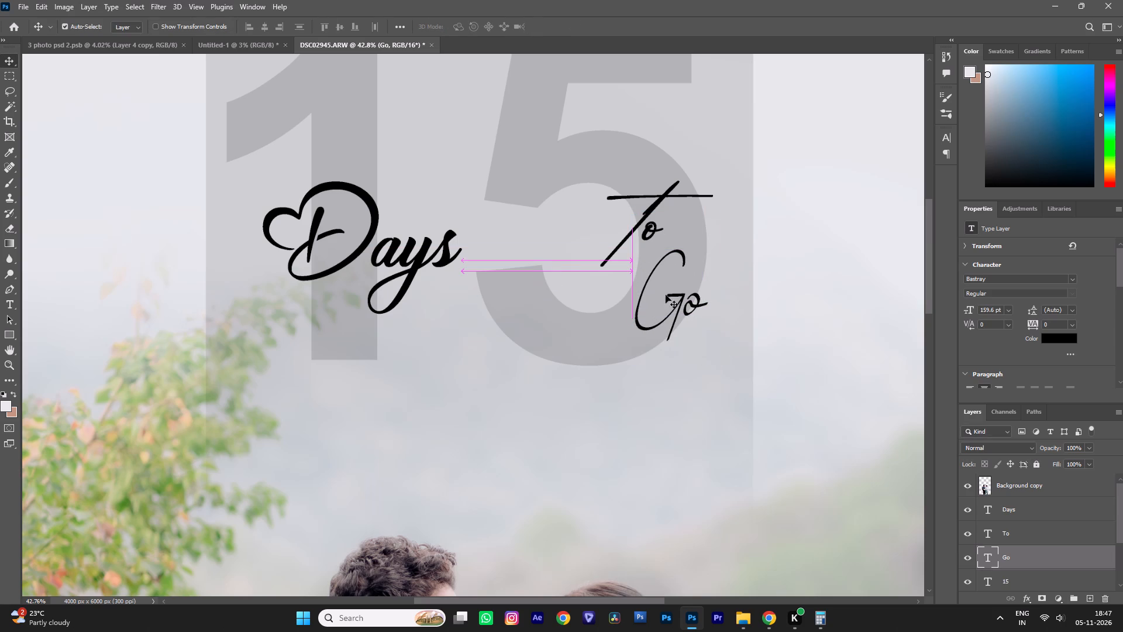
# Shift the word "To" up and left over the digit 5 and enlarge it to about 223 pt.
pyautogui.rightClick(649, 208)
pyautogui.click(656, 212)
pyautogui.moveTo(652, 209); pyautogui.dragTo(638, 194)
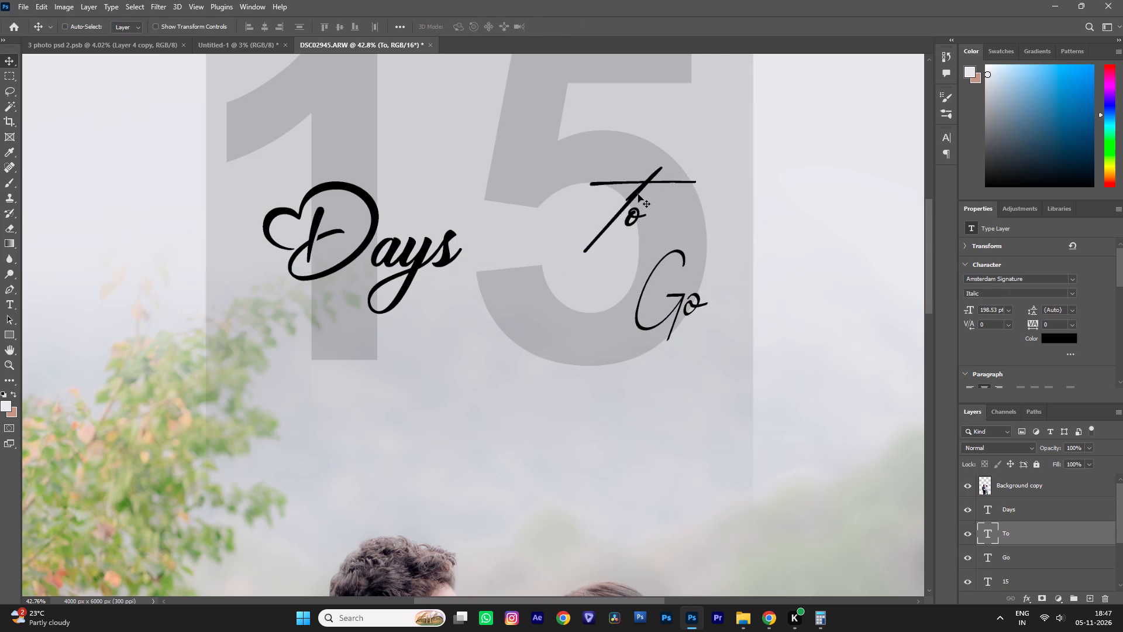
pyautogui.hotkey('ctrl', 't')
pyautogui.press('Return')
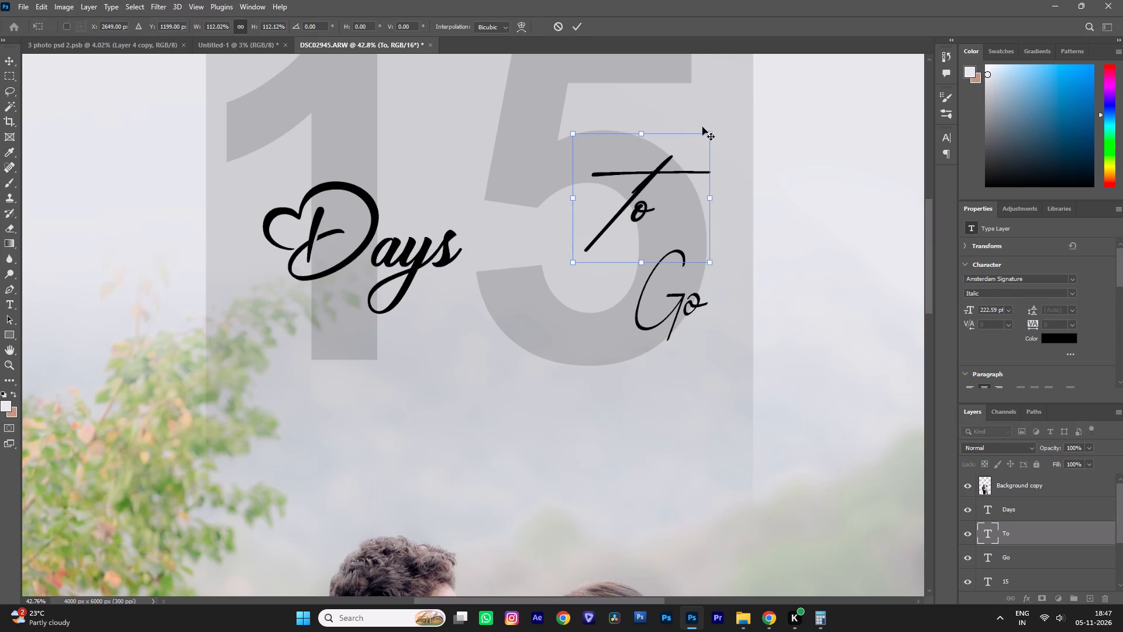
# Move the word "Go" slightly up and left so it sits closer beneath "To".
pyautogui.rightClick(679, 304)
pyautogui.click(687, 308)
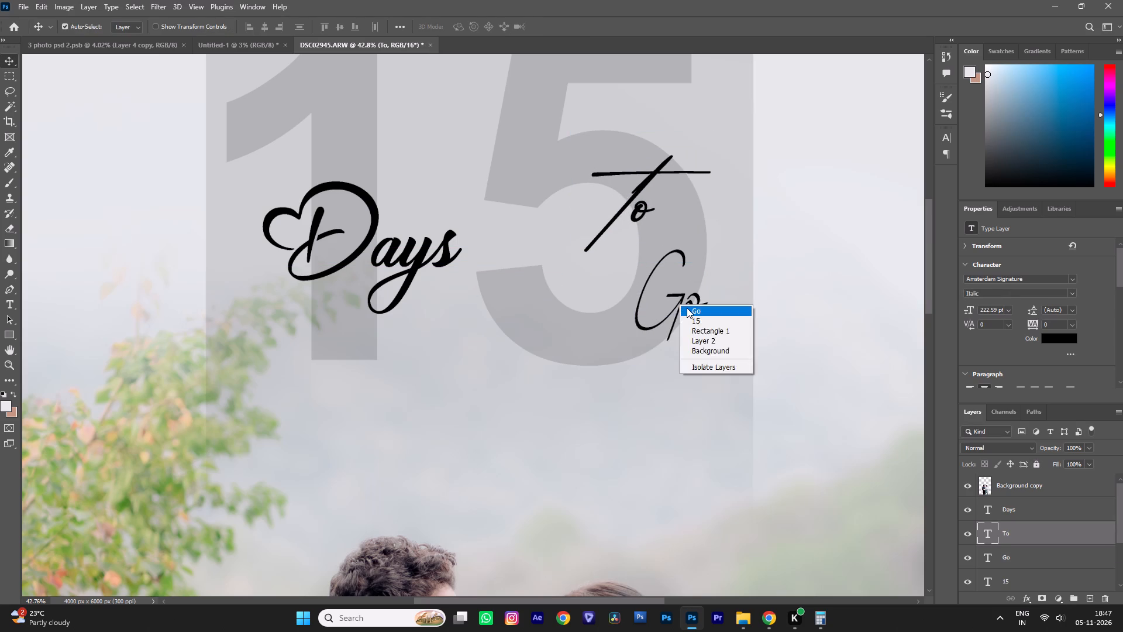
pyautogui.moveTo(683, 308); pyautogui.dragTo(678, 287)
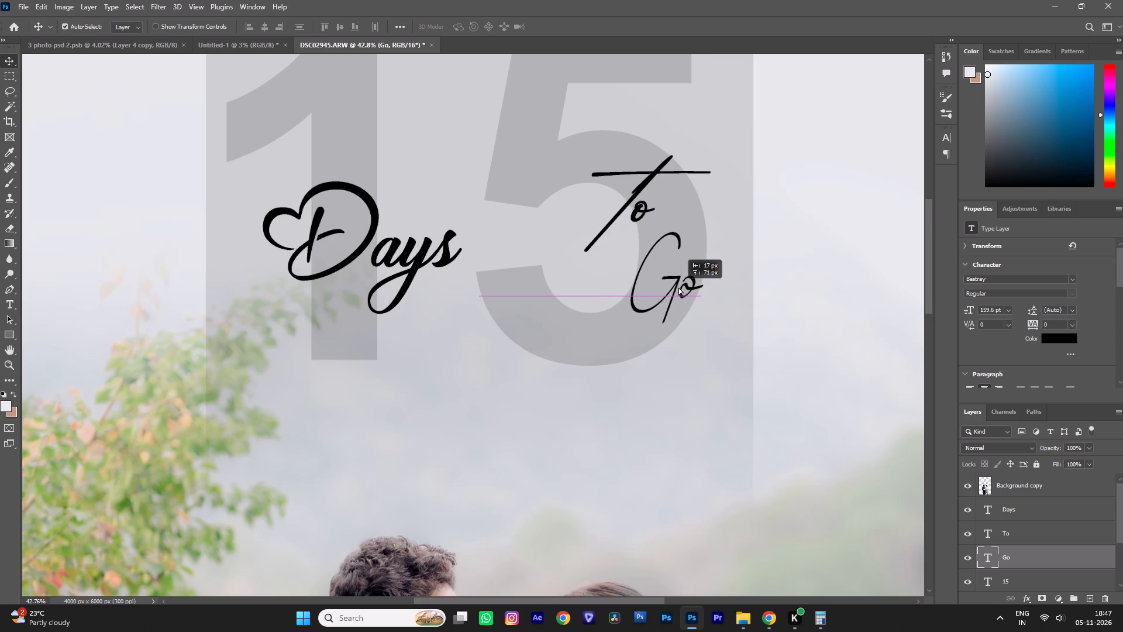
# Examine the whole poster layout and check it against the countdown reference on Pinterest in Chrome.
pyautogui.keyDown('alt'); pyautogui.scroll(-11, 685, 293); pyautogui.keyUp('alt')
pyautogui.keyDown('alt'); pyautogui.scroll(-3, 680, 367); pyautogui.keyUp('alt')
pyautogui.press('space')
pyautogui.press('space')
pyautogui.press('space')
pyautogui.moveTo(715, 394); pyautogui.dragTo(631, 330)
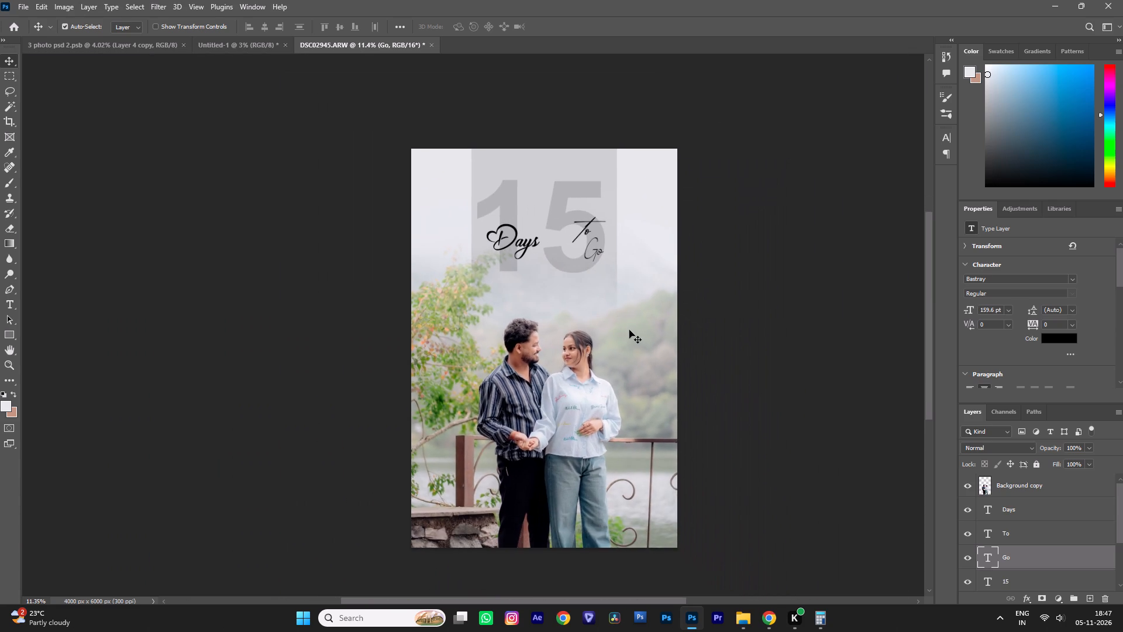
pyautogui.keyDown('alt'); pyautogui.scroll(3, 629, 330); pyautogui.keyUp('alt')
pyautogui.click(762, 623)
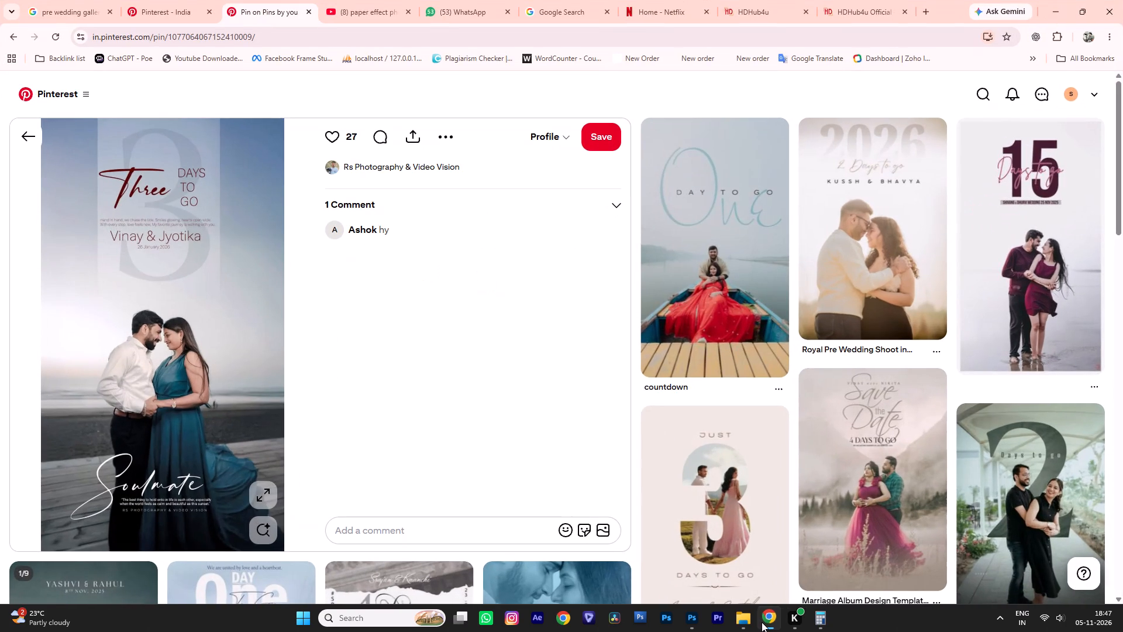
pyautogui.click(762, 622)
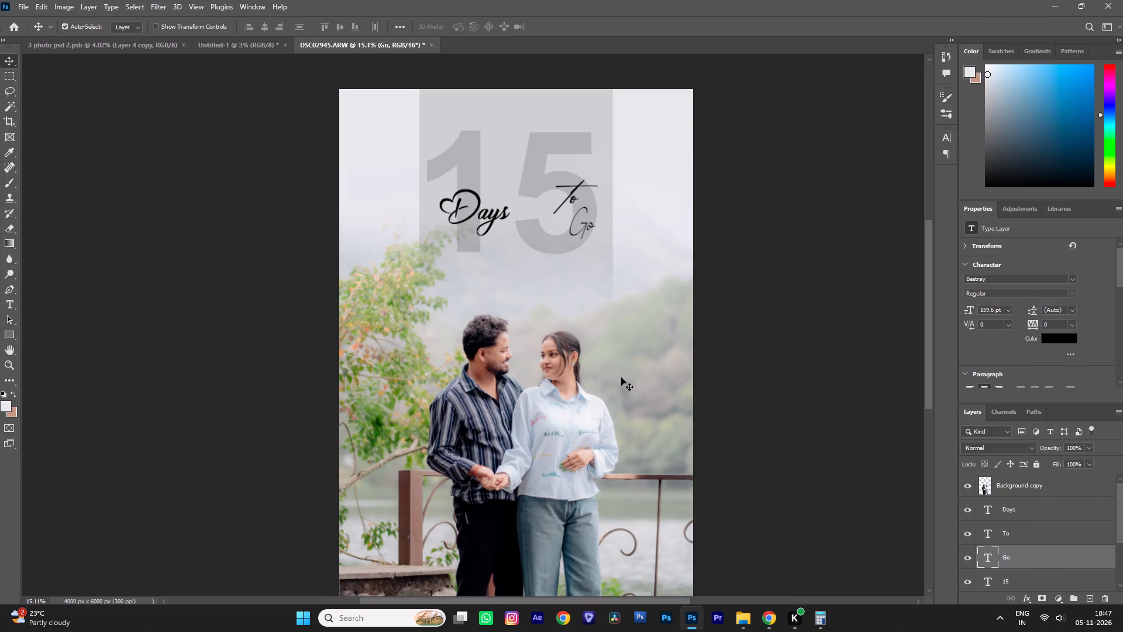
# Add a new text layer reading "Naresh & Rupa" over the man's face.
pyautogui.keyDown('alt'); pyautogui.scroll(6, 483, 291); pyautogui.keyUp('alt')
pyautogui.press('t')
pyautogui.click(516, 301)
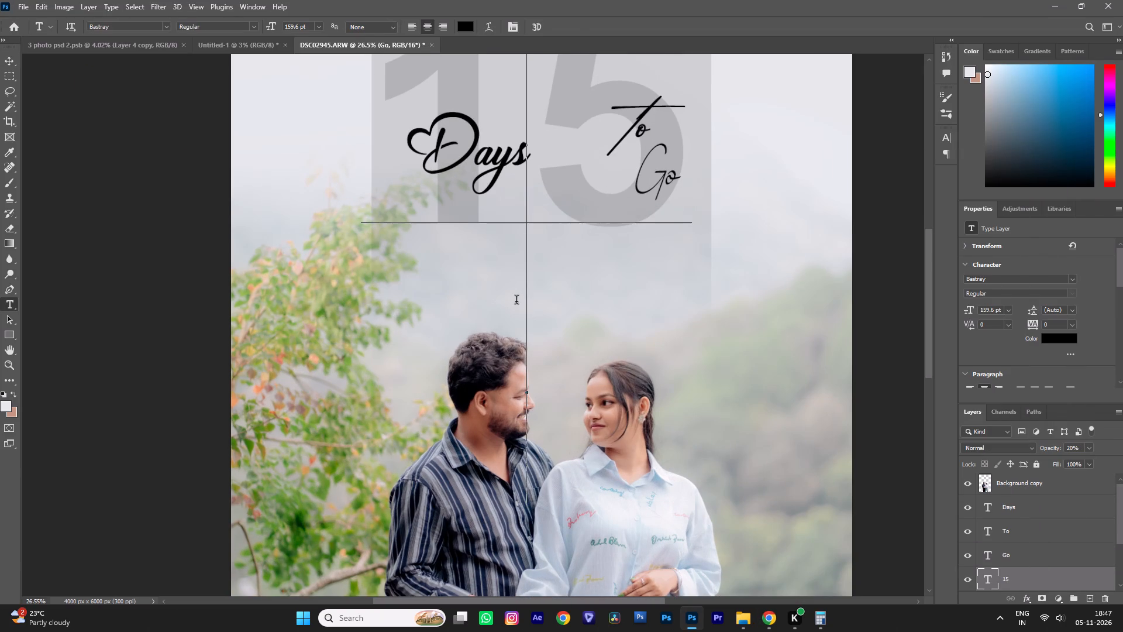
pyautogui.click(536, 33)
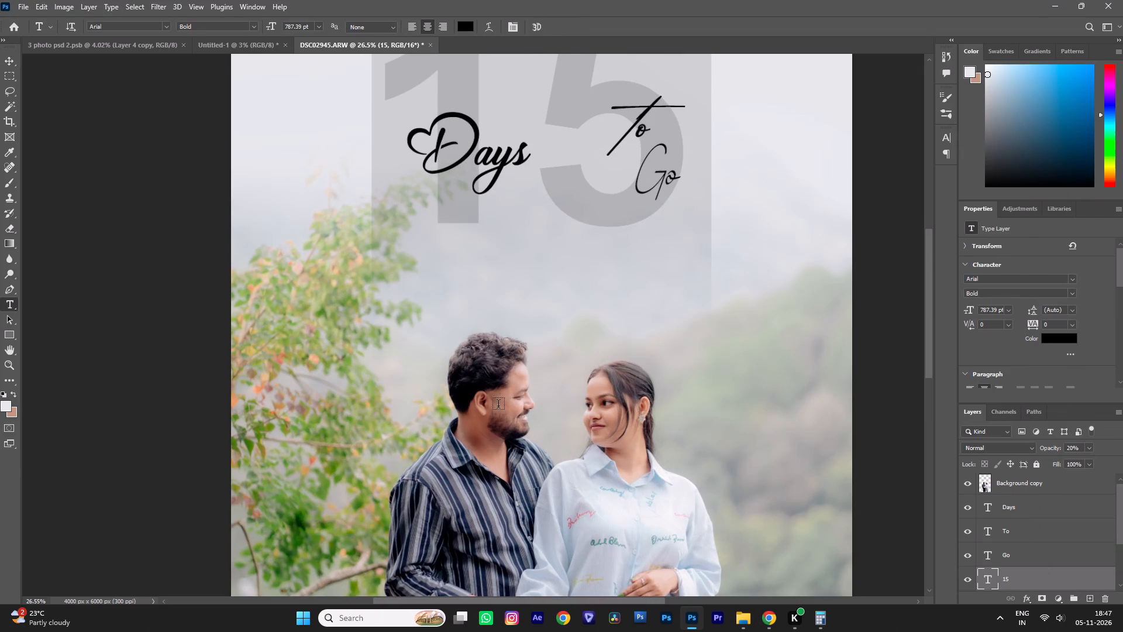
pyautogui.click(497, 419)
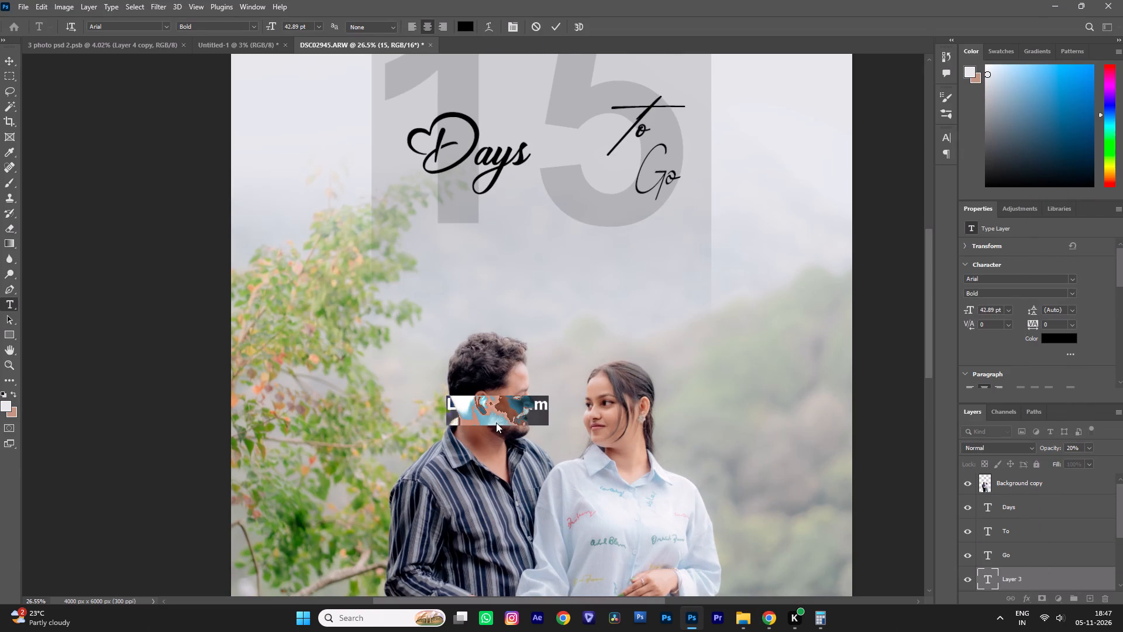
pyautogui.click(770, 619)
pyautogui.click(768, 619)
pyautogui.write('Nare')
pyautogui.press('BackSpace')
pyautogui.press('BackSpace')
pyautogui.press('BackSpace')
pyautogui.press('BackSpace')
pyautogui.press('BackSpace')
pyautogui.press('BackSpace')
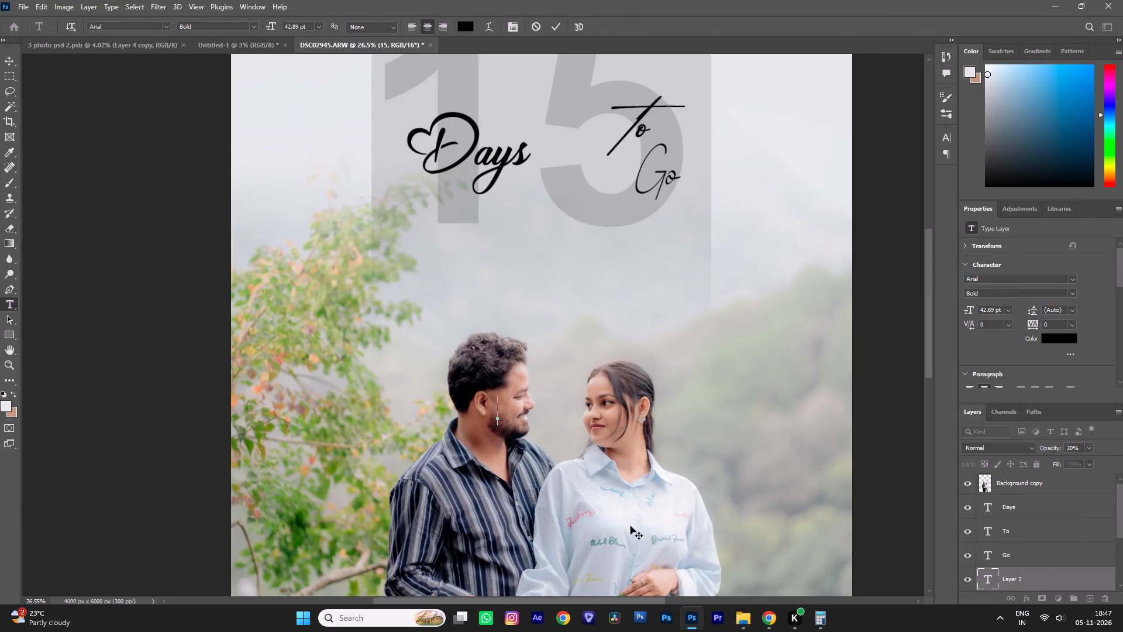
pyautogui.write('Naresh')
pyautogui.press('space')
pyautogui.write('&')
pyautogui.press('space')
pyautogui.write('Rupa')
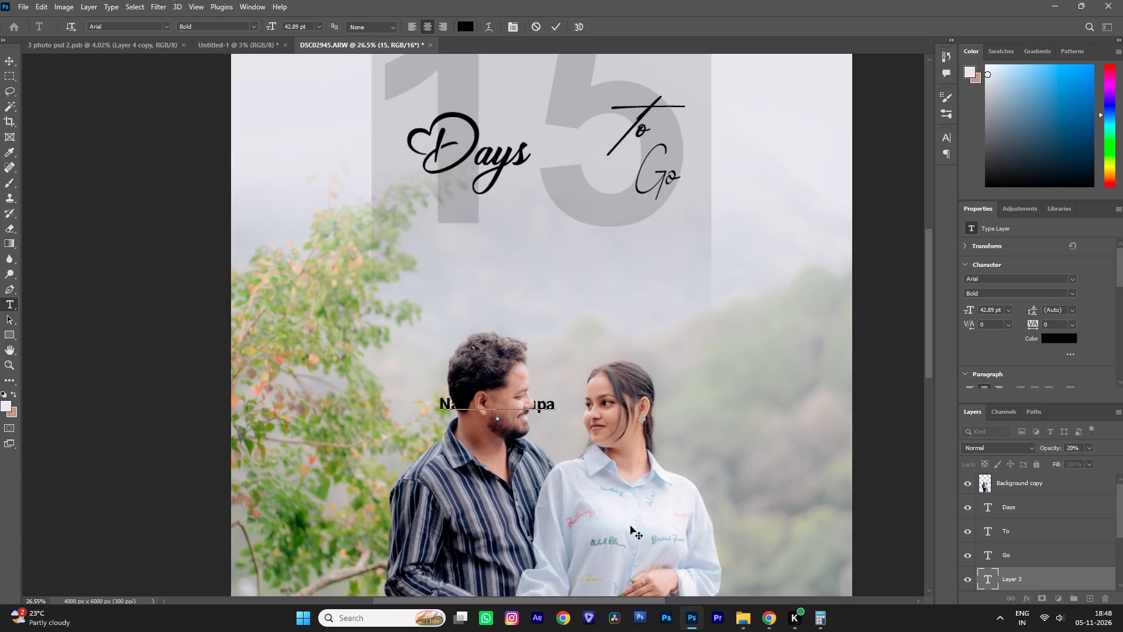
pyautogui.press('Return')
# Move the "Naresh & Rupa" text into the space between the number 15 and the couple's heads.
pyautogui.hotkey('ctrl', 't')
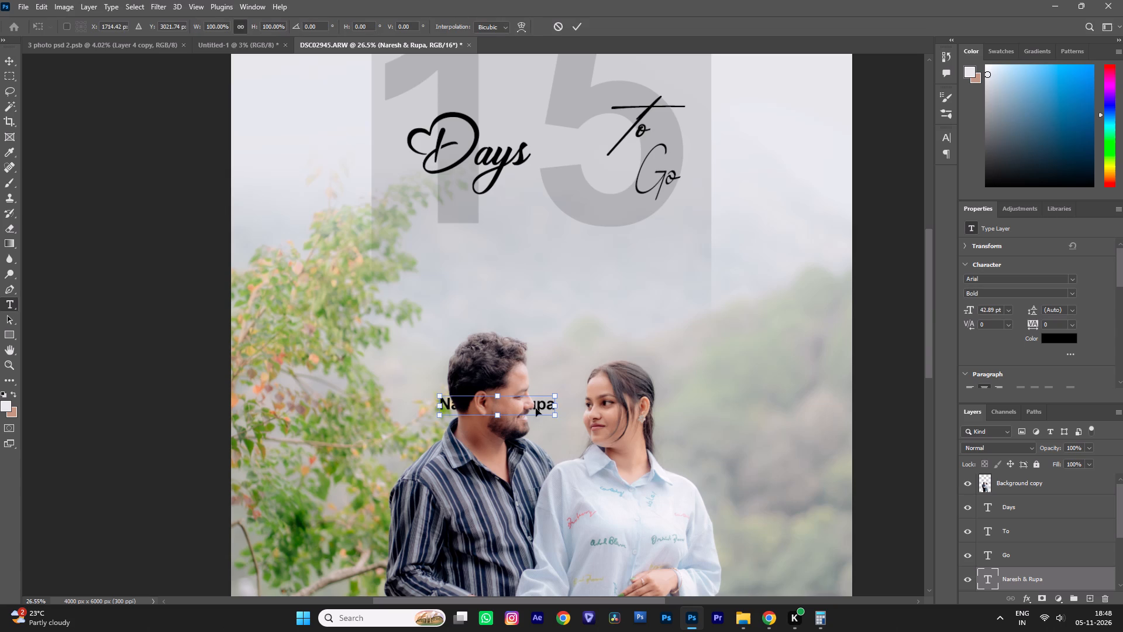
pyautogui.moveTo(536, 408); pyautogui.dragTo(556, 267)
pyautogui.press('Return')
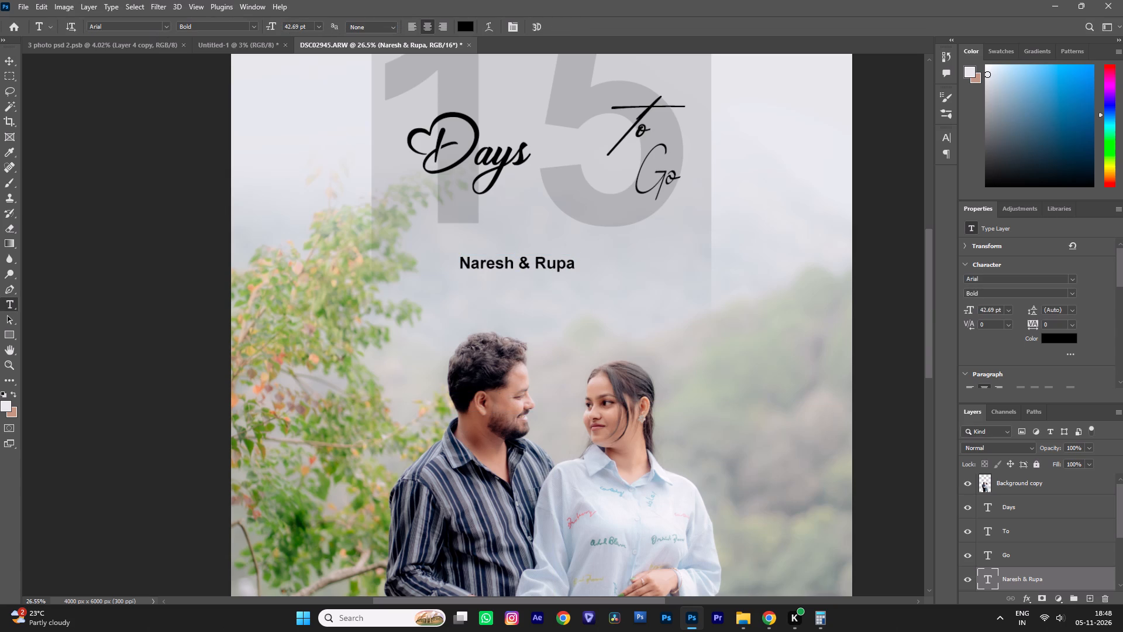
# Set the "Naresh & Rupa" text to Amsterdam Signature Regular and enlarge it to about 150 pt.
pyautogui.click(169, 29)
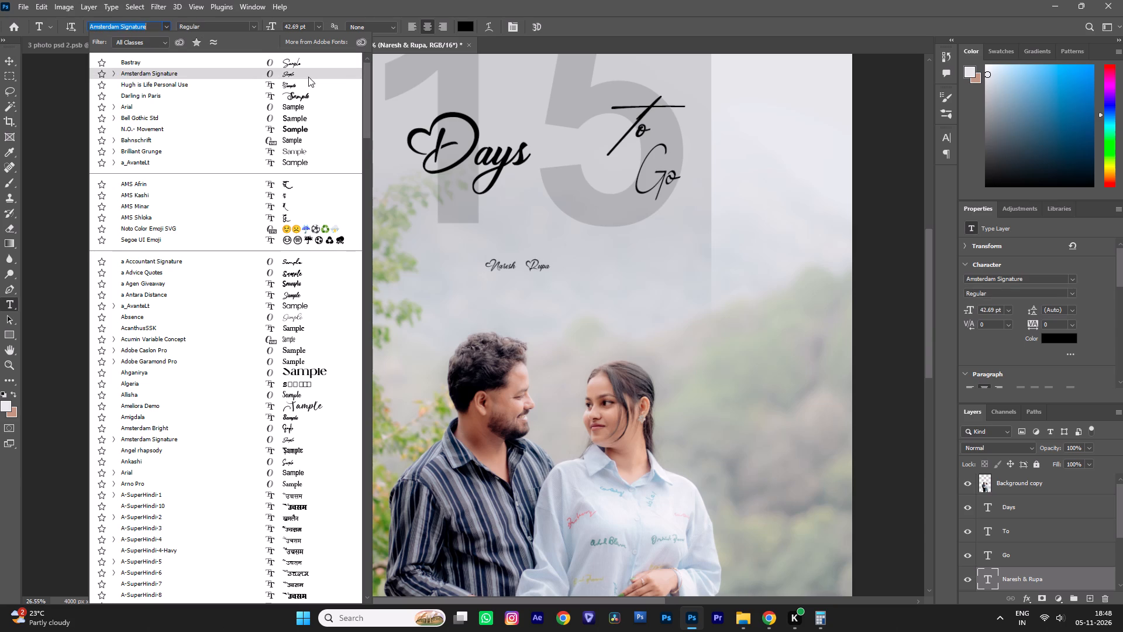
pyautogui.click(308, 77)
pyautogui.hotkey('ctrl', 't')
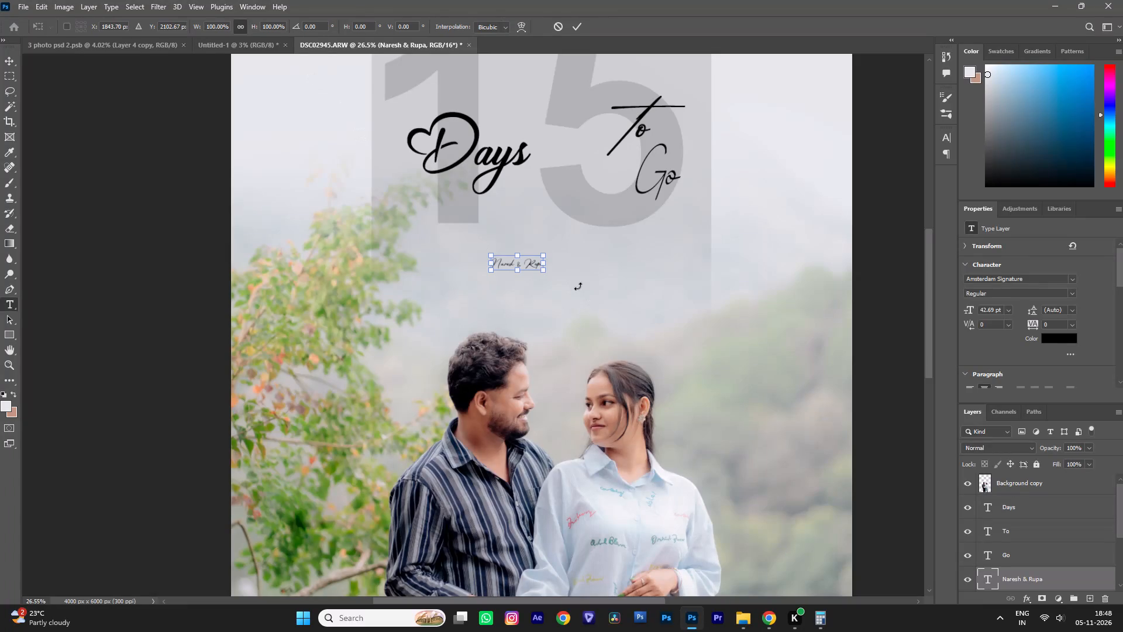
pyautogui.keyDown('alt'); pyautogui.moveTo(539, 270); pyautogui.dragTo(607, 285); pyautogui.keyUp('alt')
pyautogui.press('Return')
# Preview the installed fonts on the "Naresh & Rupa" text, from the A fonts through to the W fonts, to compare script styles.
pyautogui.click(166, 28)
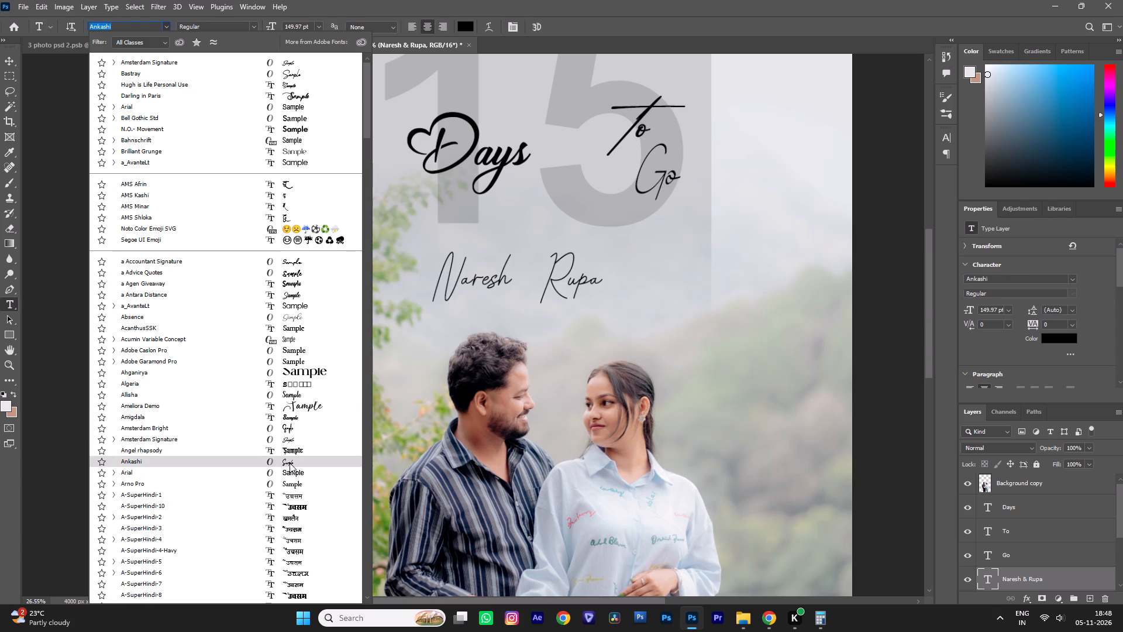
pyautogui.scroll(-6, 292, 486)
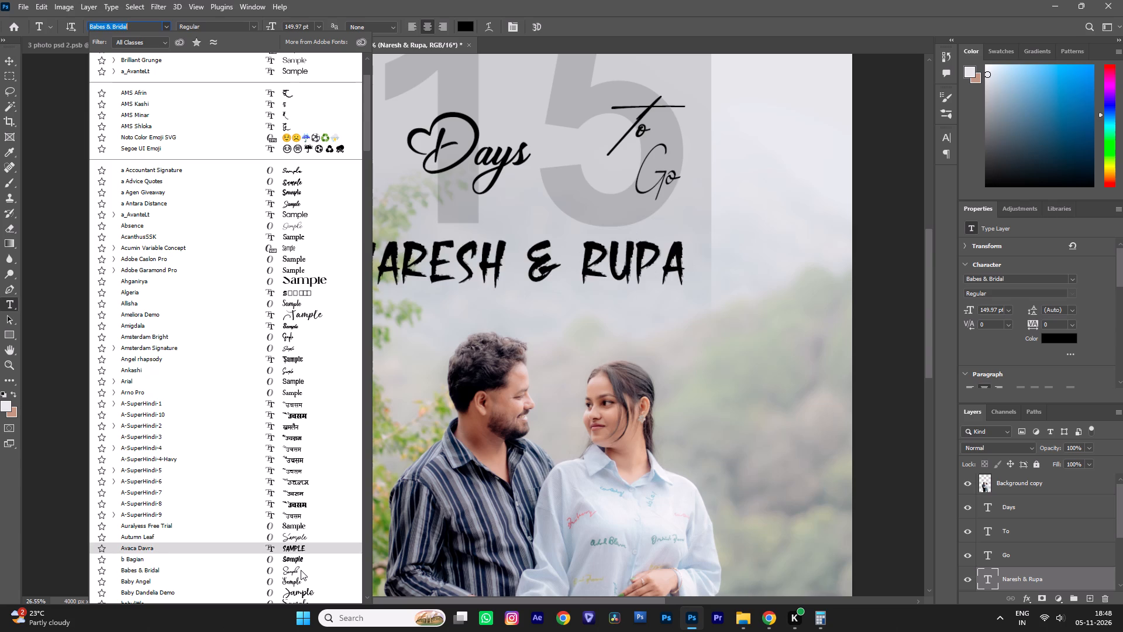
pyautogui.scroll(-6, 315, 530)
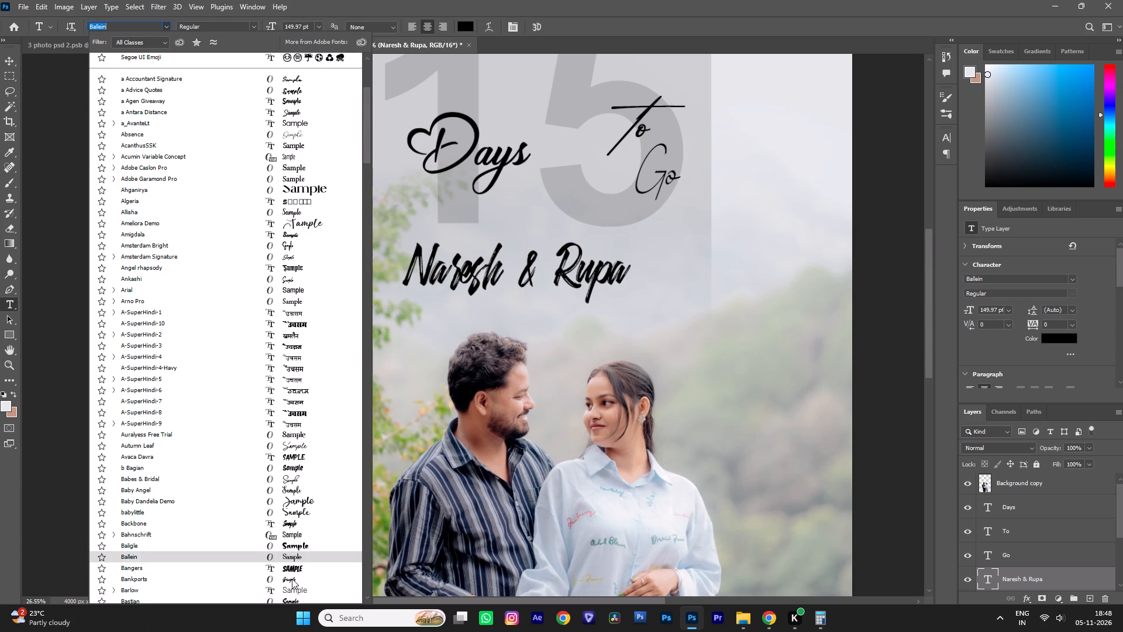
pyautogui.scroll(-12, 319, 518)
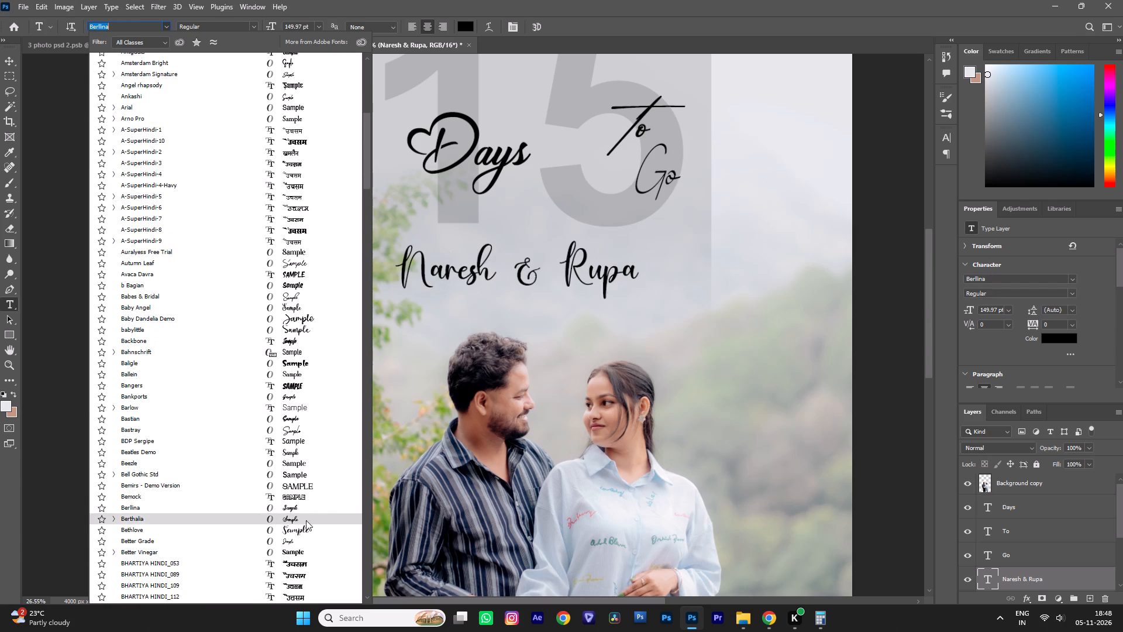
pyautogui.scroll(-7, 298, 433)
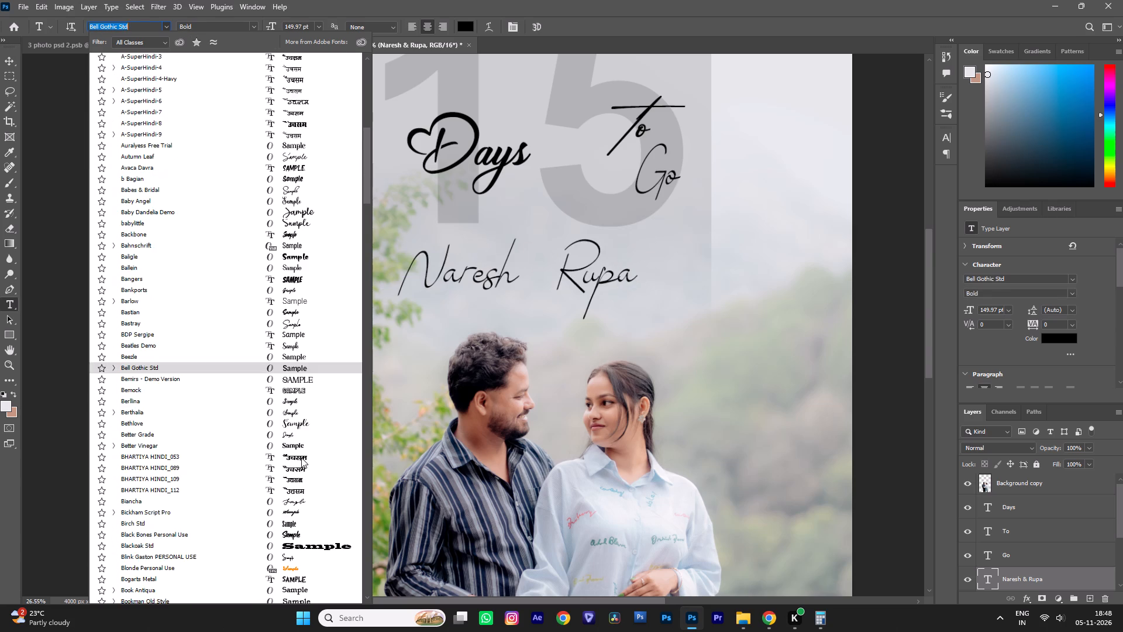
pyautogui.scroll(-5, 301, 458)
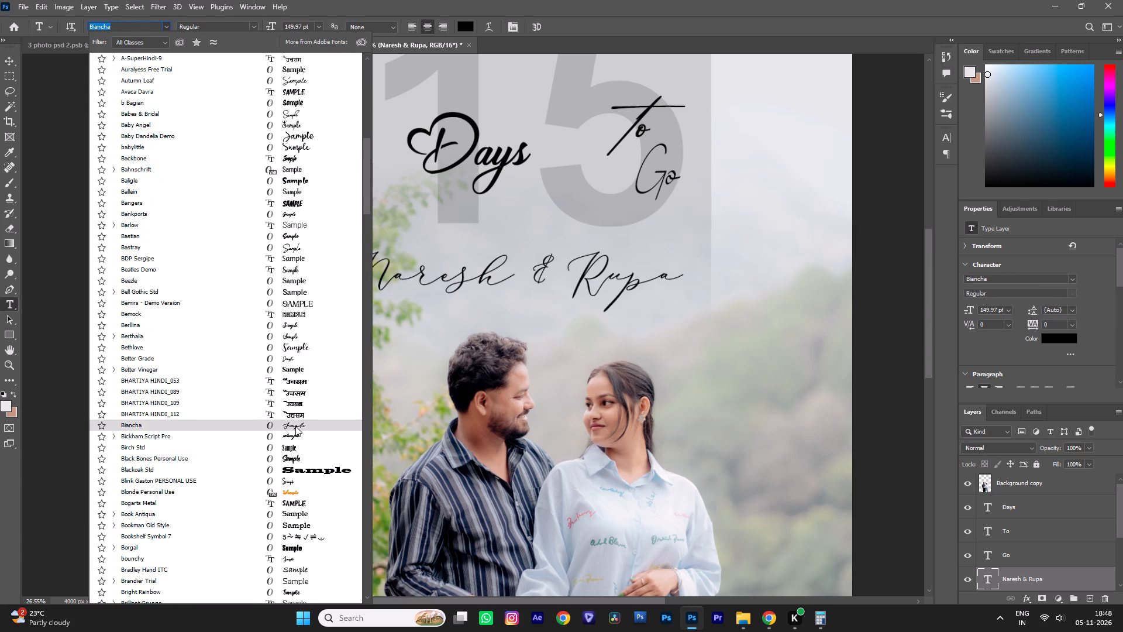
pyautogui.scroll(-6, 296, 508)
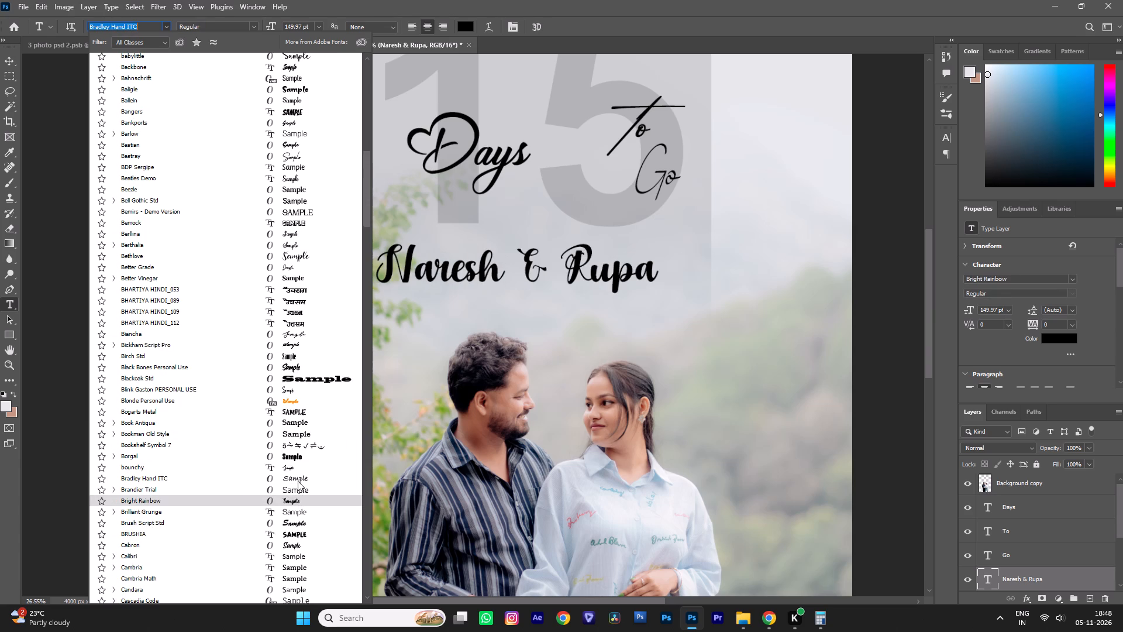
pyautogui.scroll(-8, 298, 481)
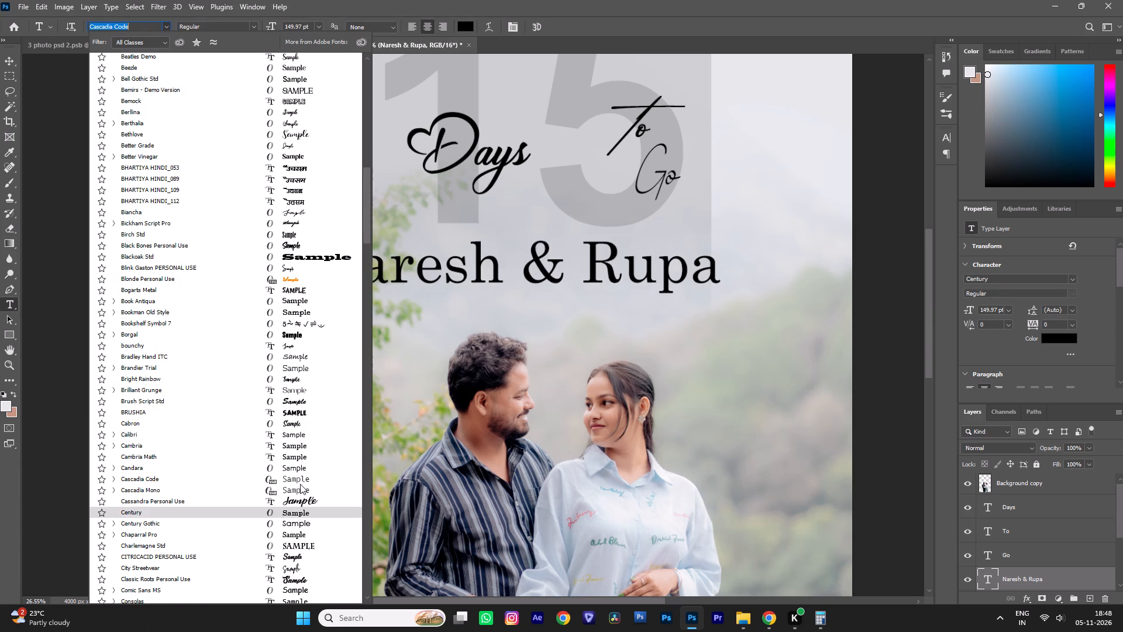
pyautogui.scroll(-7, 300, 485)
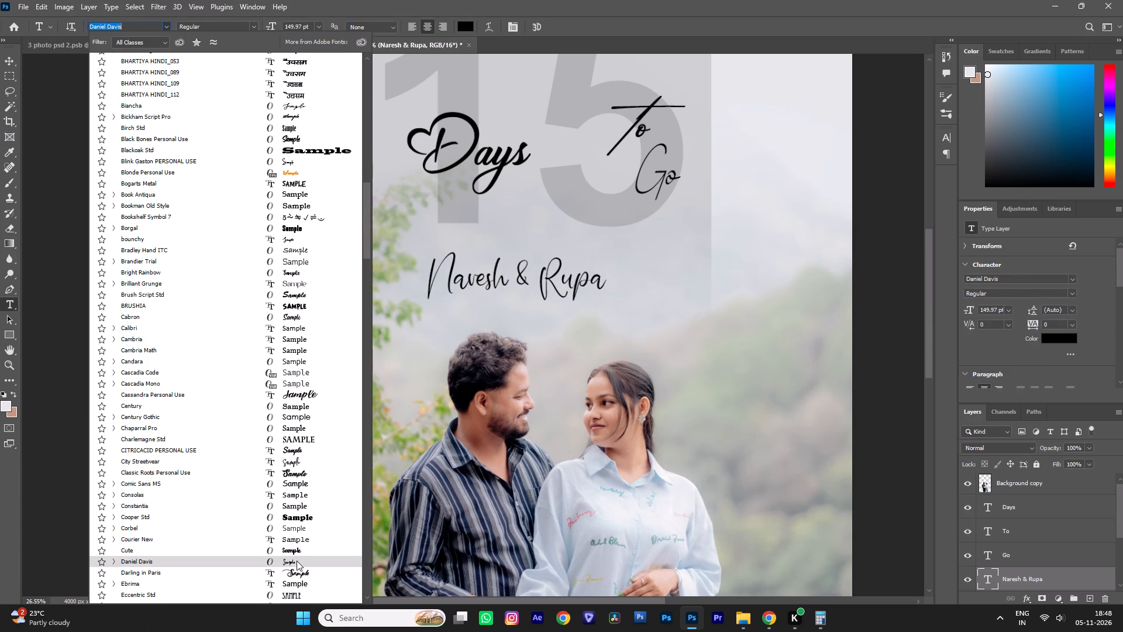
pyautogui.scroll(-7, 298, 540)
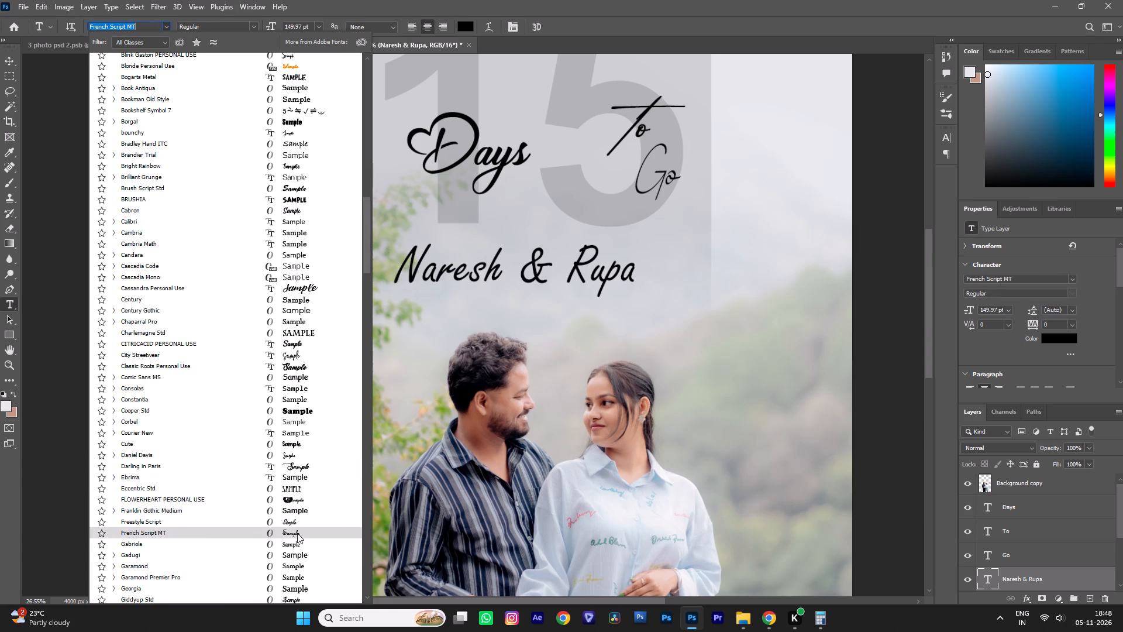
pyautogui.scroll(-8, 297, 533)
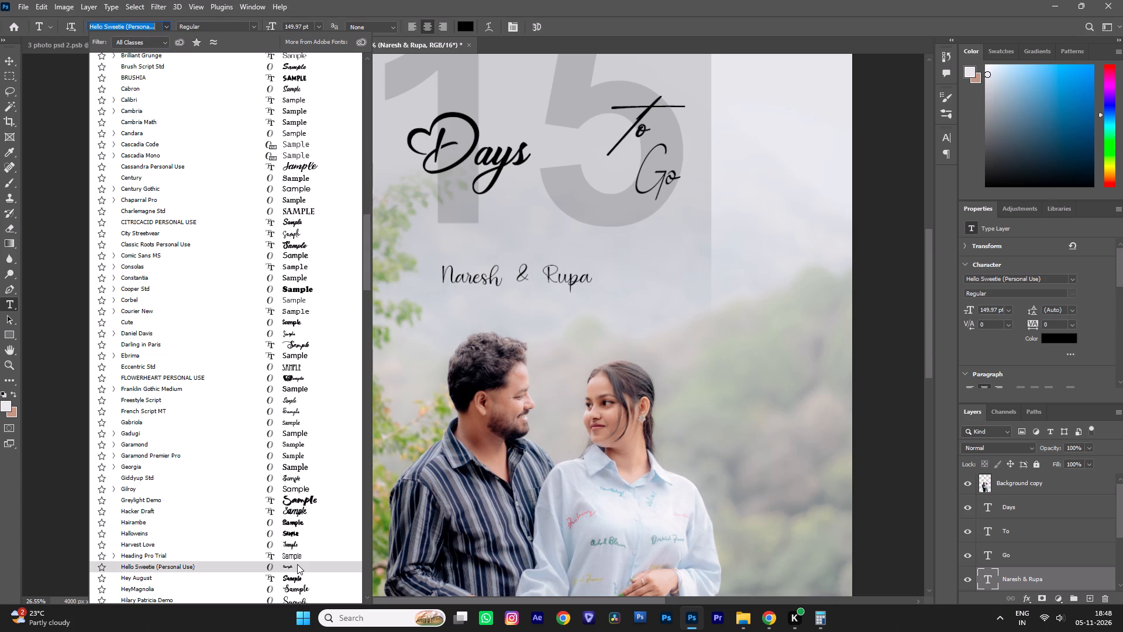
pyautogui.scroll(-6, 297, 564)
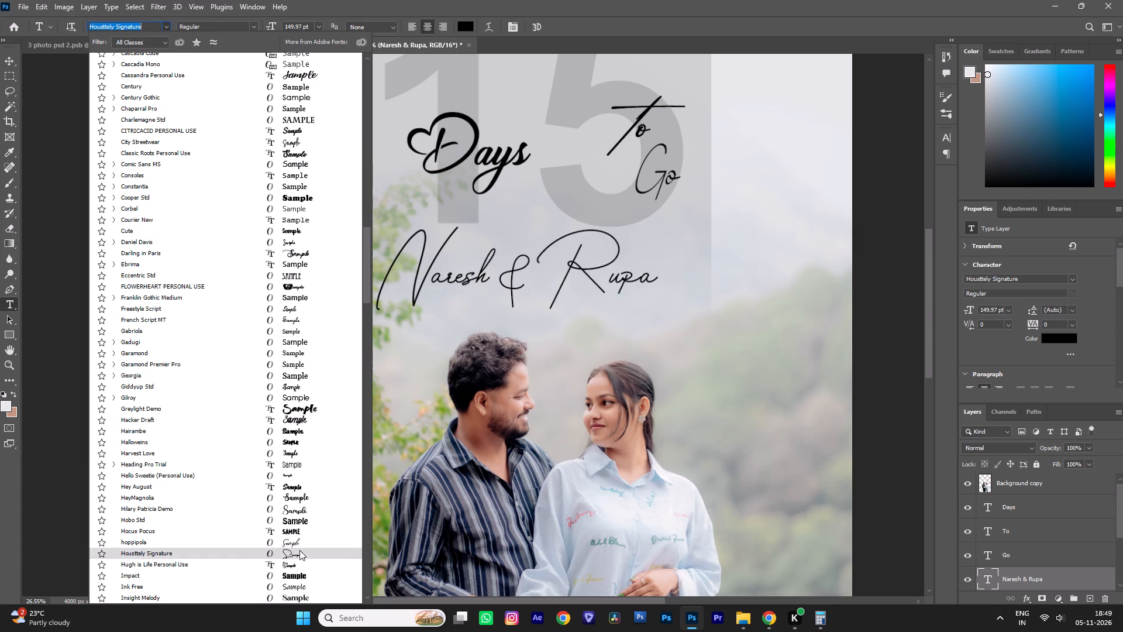
pyautogui.scroll(-7, 299, 550)
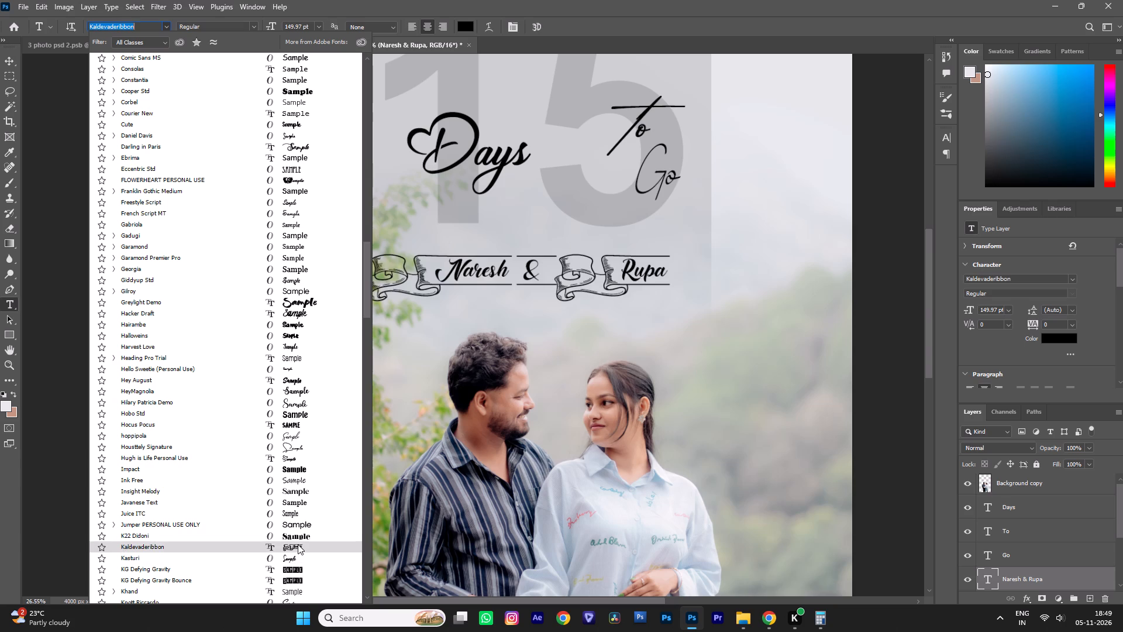
pyautogui.scroll(-7, 298, 544)
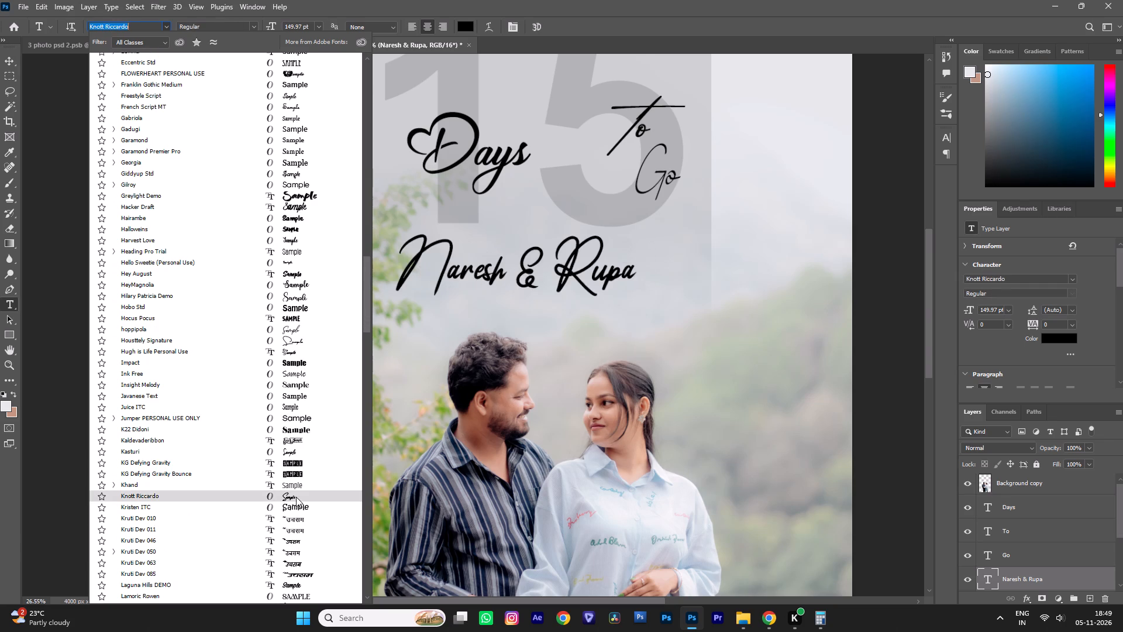
pyautogui.scroll(-7, 296, 497)
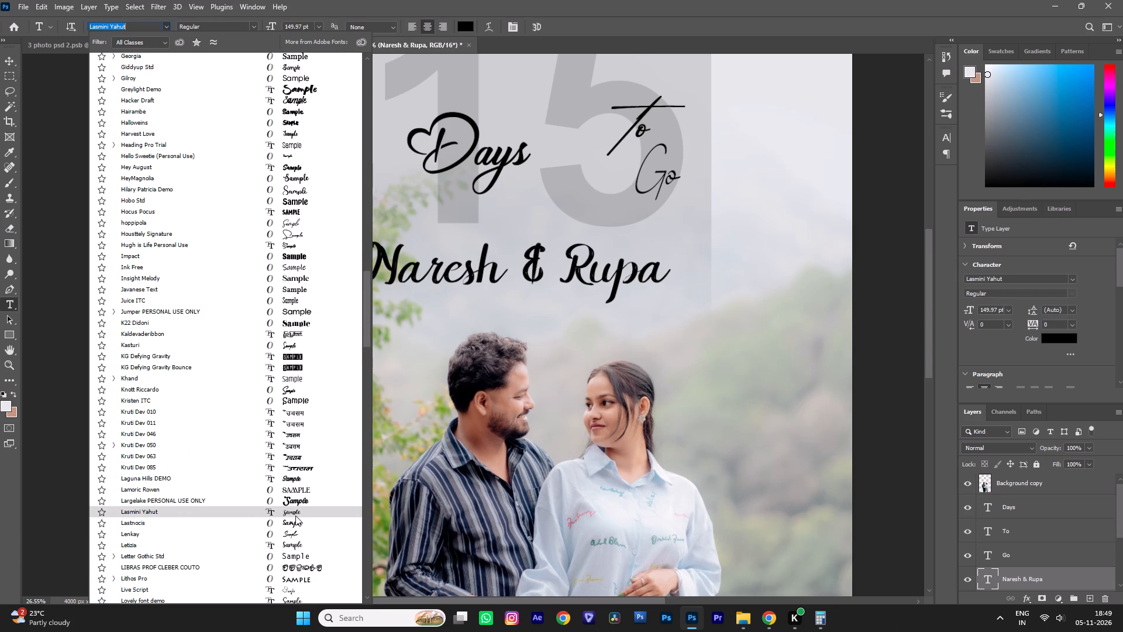
pyautogui.scroll(-7, 295, 516)
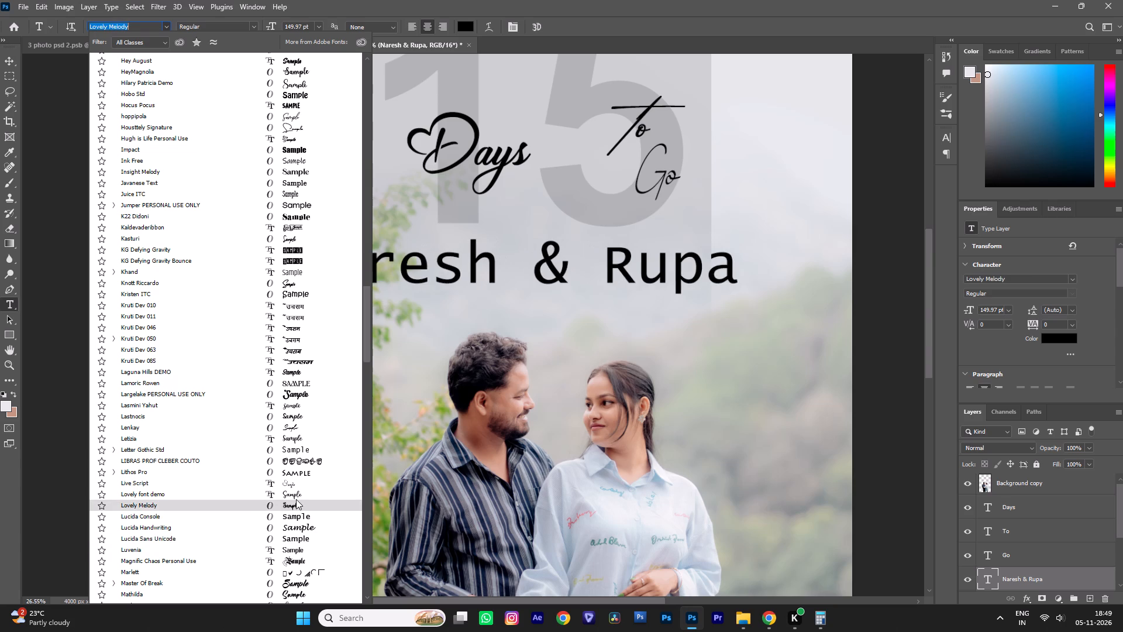
pyautogui.scroll(-6, 296, 498)
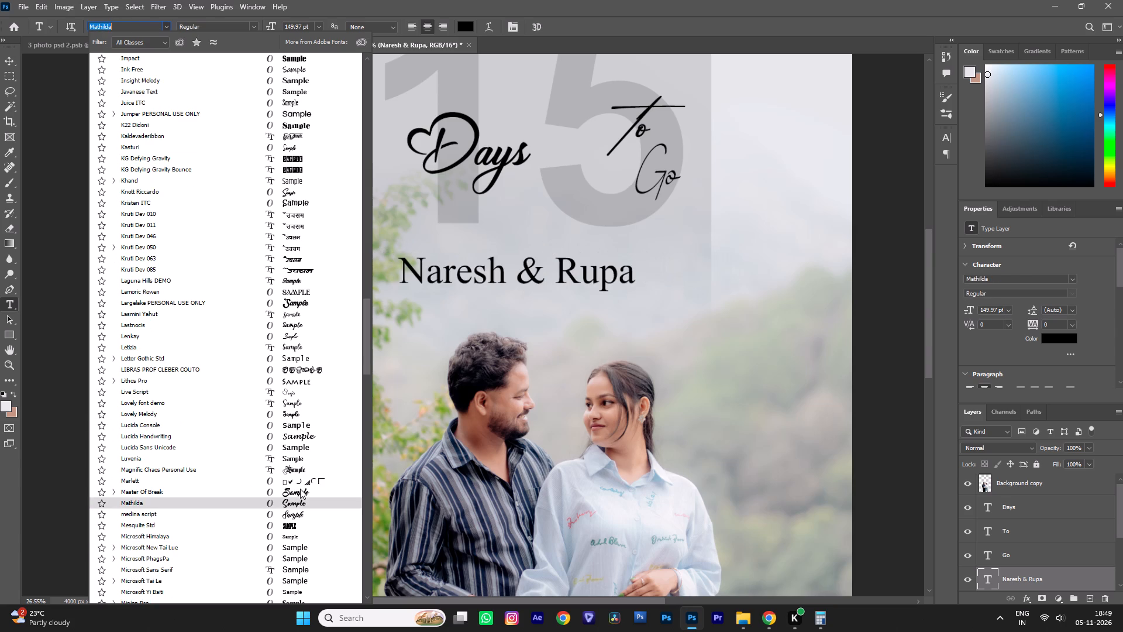
pyautogui.scroll(-8, 299, 468)
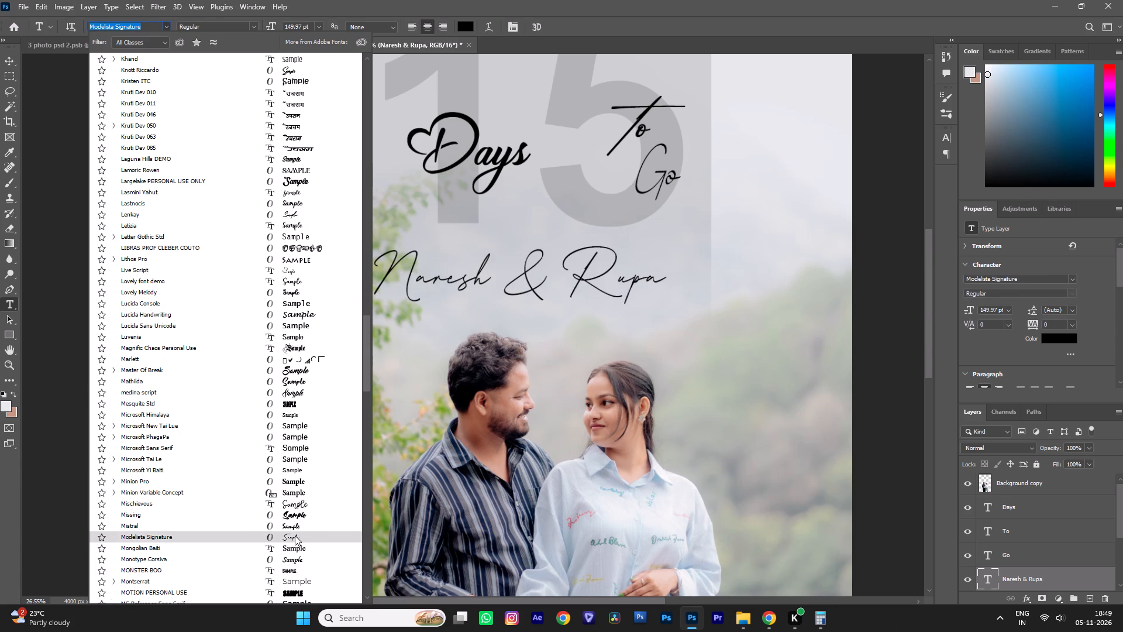
pyautogui.scroll(-13, 295, 535)
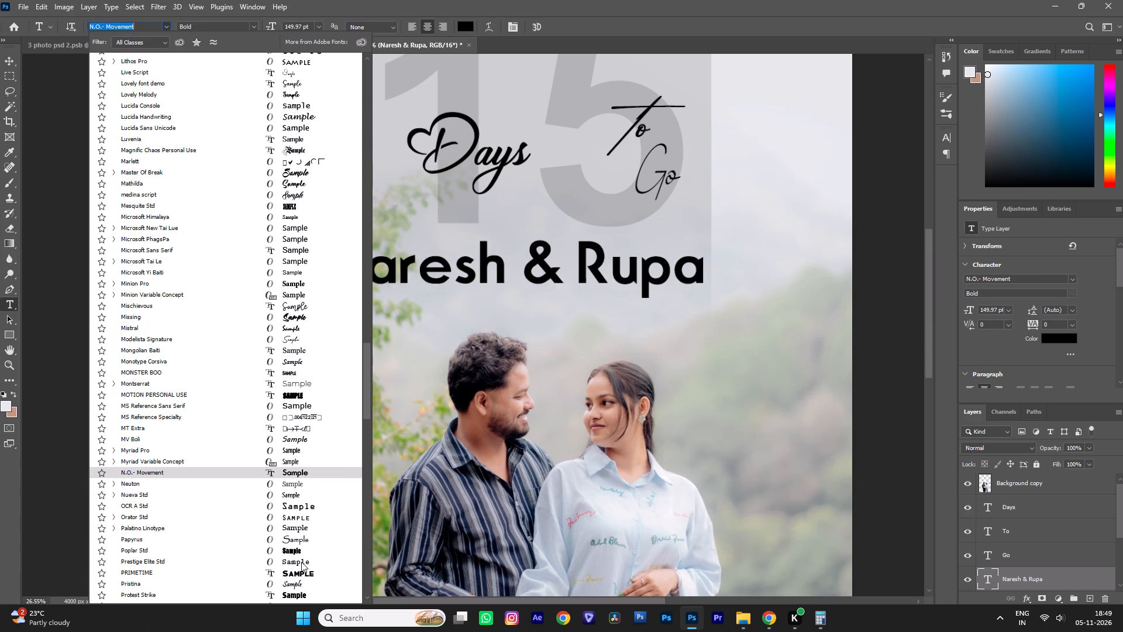
pyautogui.scroll(-11, 293, 592)
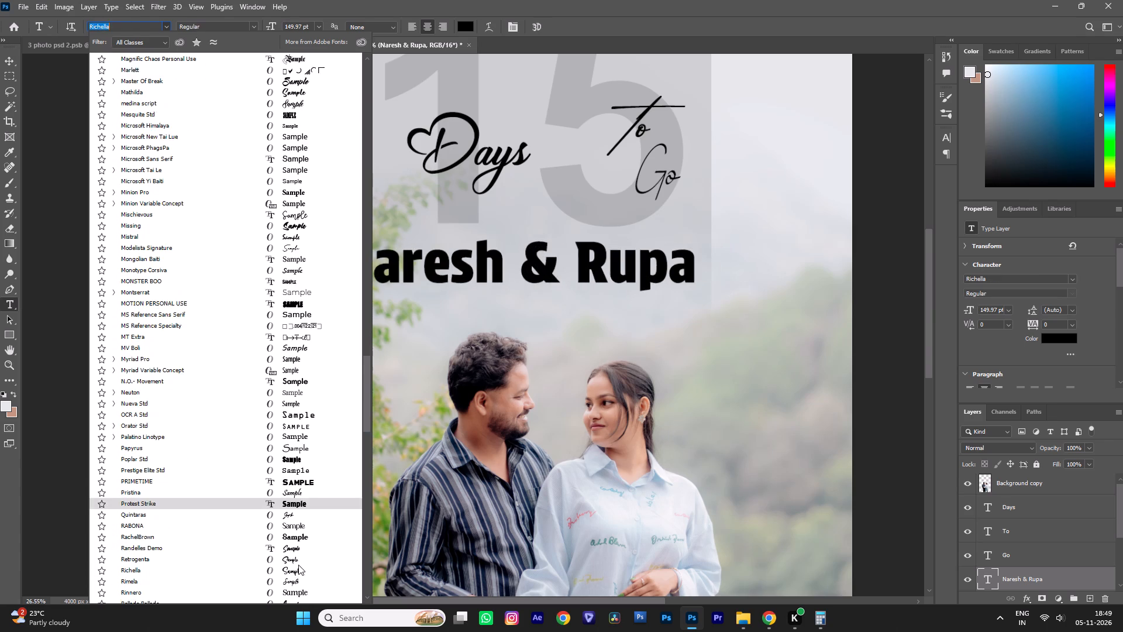
pyautogui.scroll(-7, 301, 549)
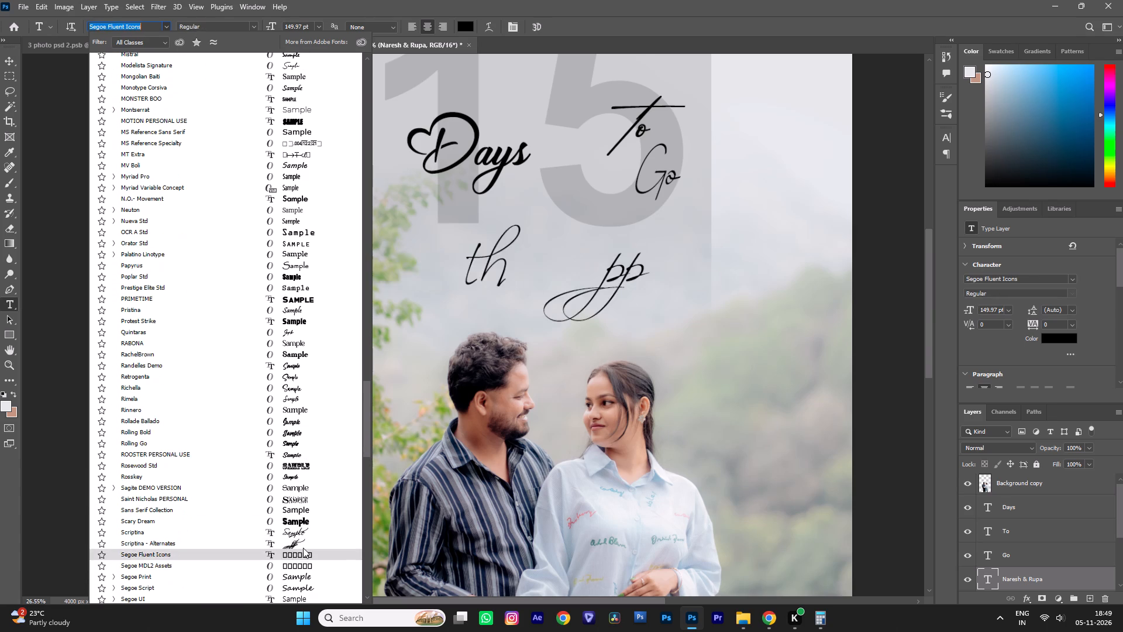
pyautogui.scroll(-8, 301, 531)
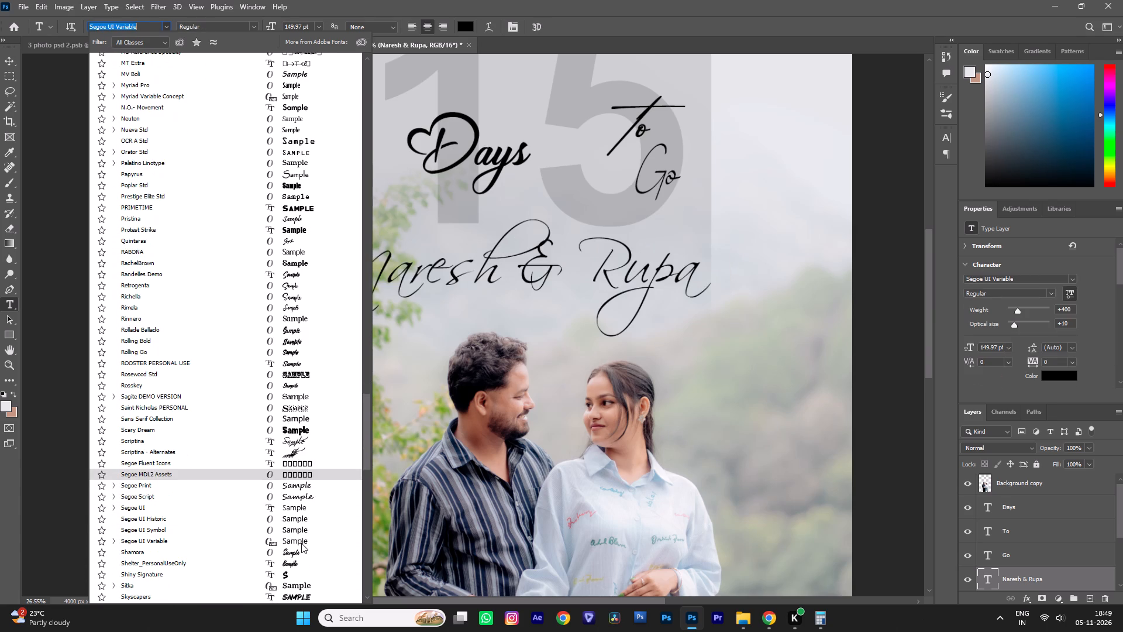
pyautogui.scroll(-3, 301, 543)
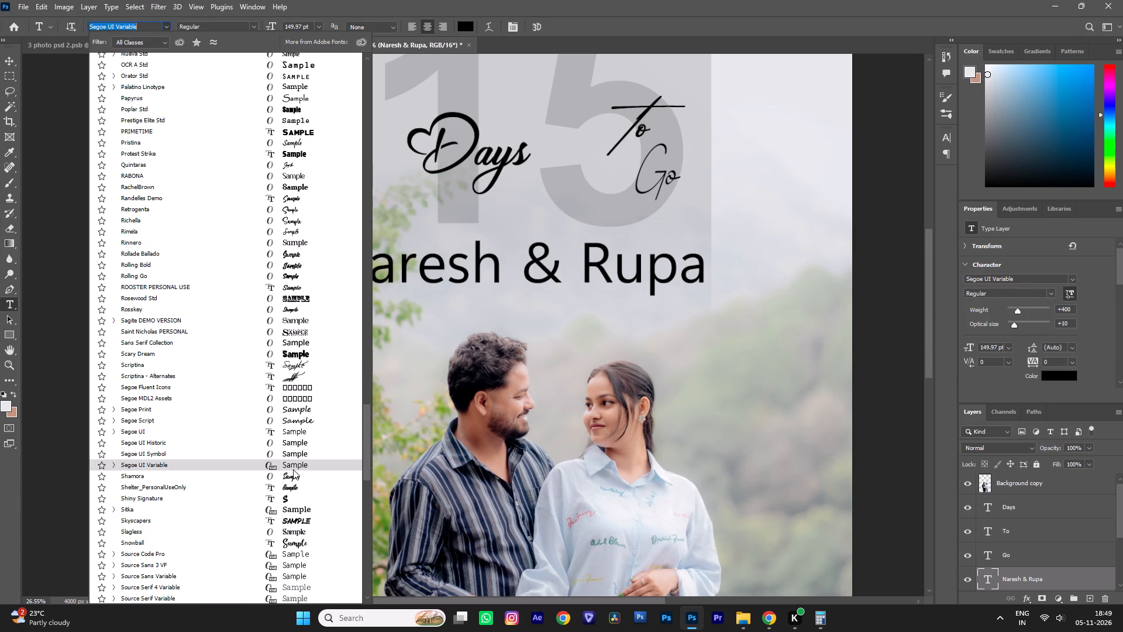
pyautogui.scroll(-8, 293, 479)
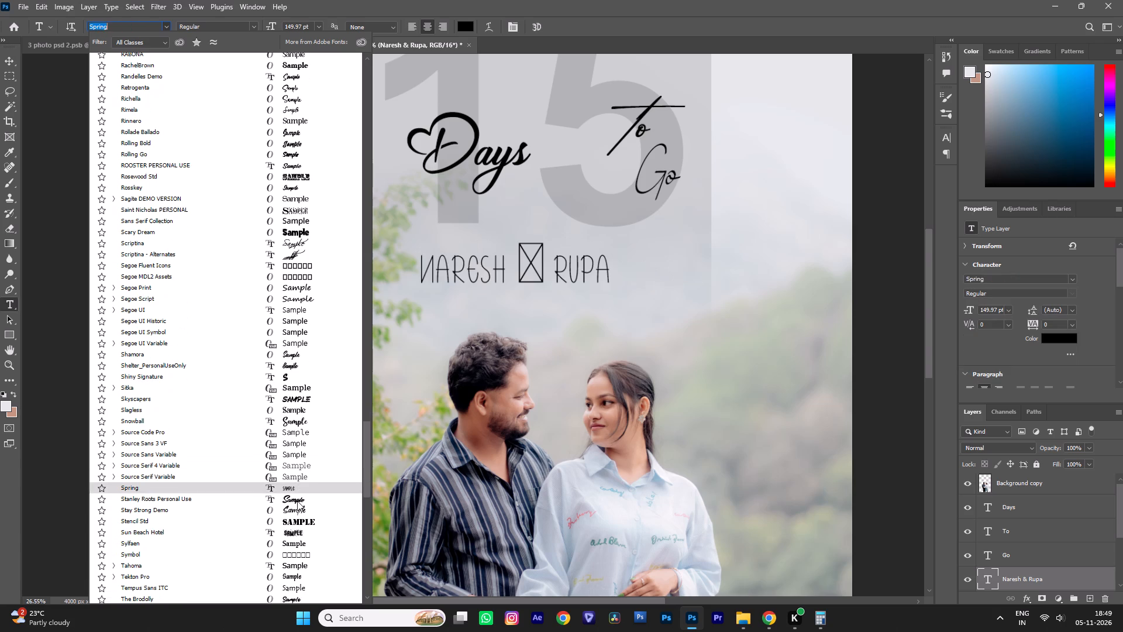
pyautogui.scroll(-7, 295, 485)
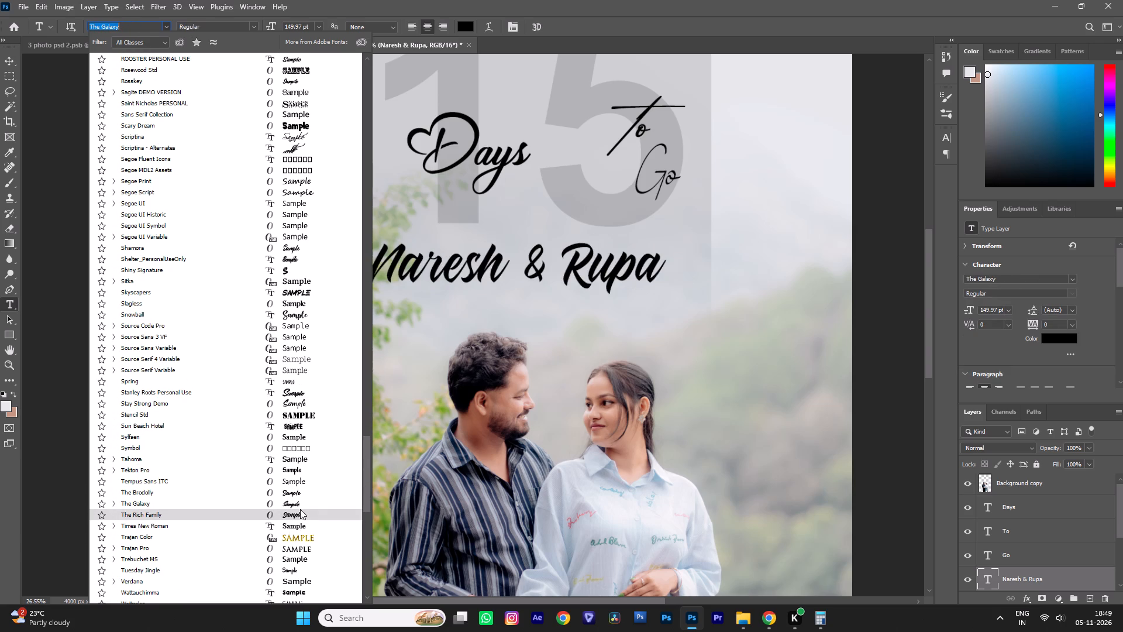
pyautogui.scroll(-6, 300, 508)
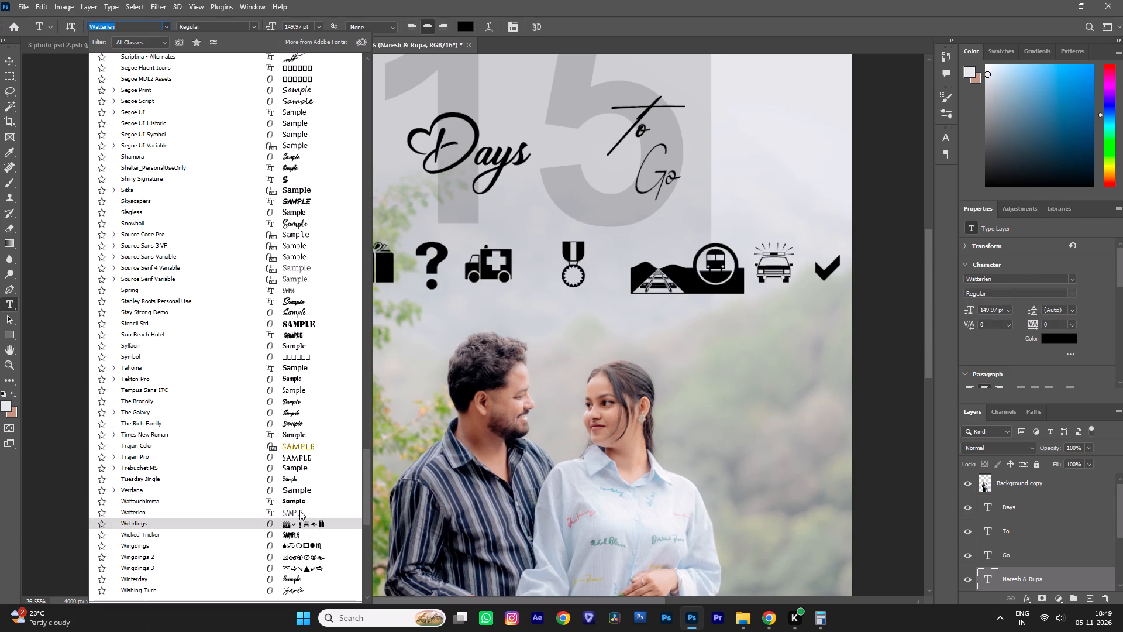
# Preview the installed fonts on the "Naresh & Rupa" text again, from the A fonts through to the H fonts, to compare styles.
pyautogui.moveTo(367, 483); pyautogui.dragTo(380, 94)
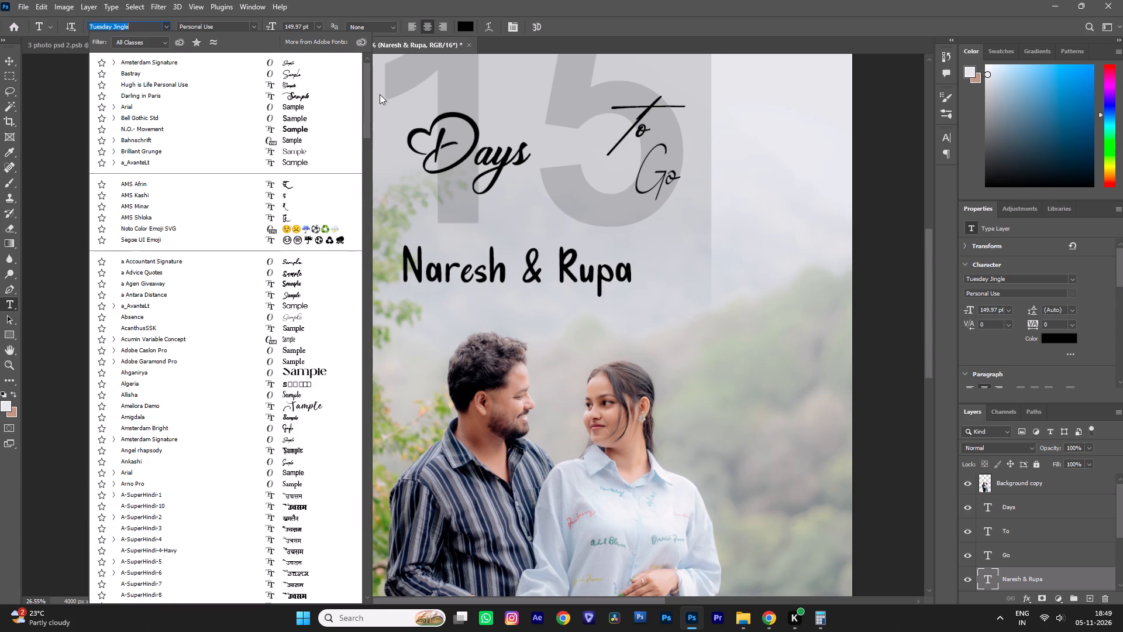
pyautogui.moveTo(380, 94); pyautogui.dragTo(380, 91)
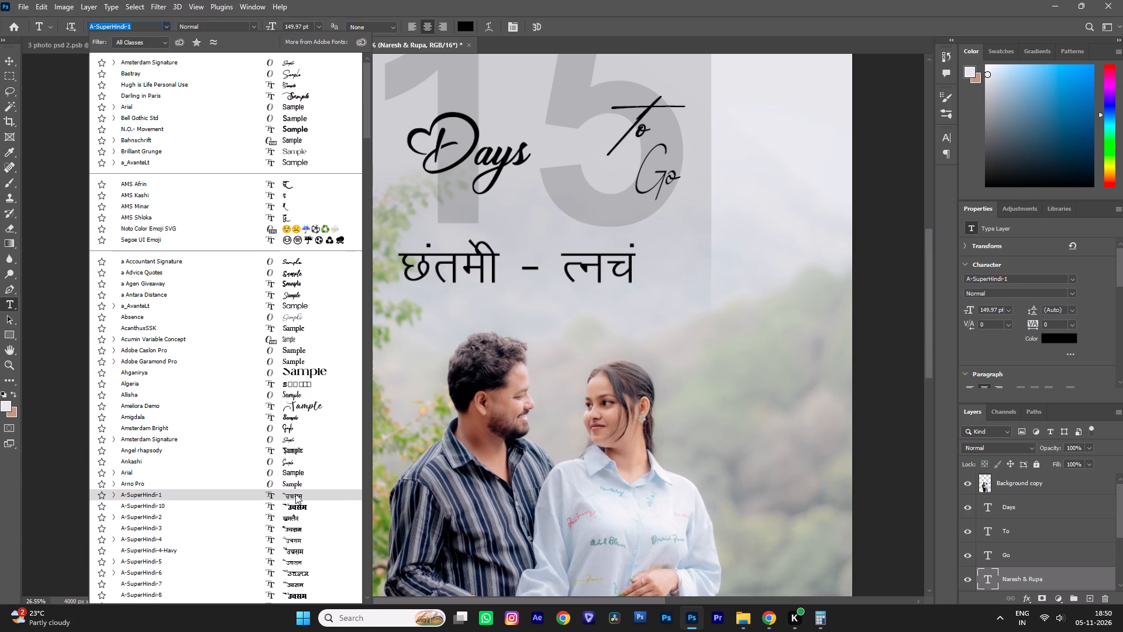
pyautogui.scroll(-7, 304, 550)
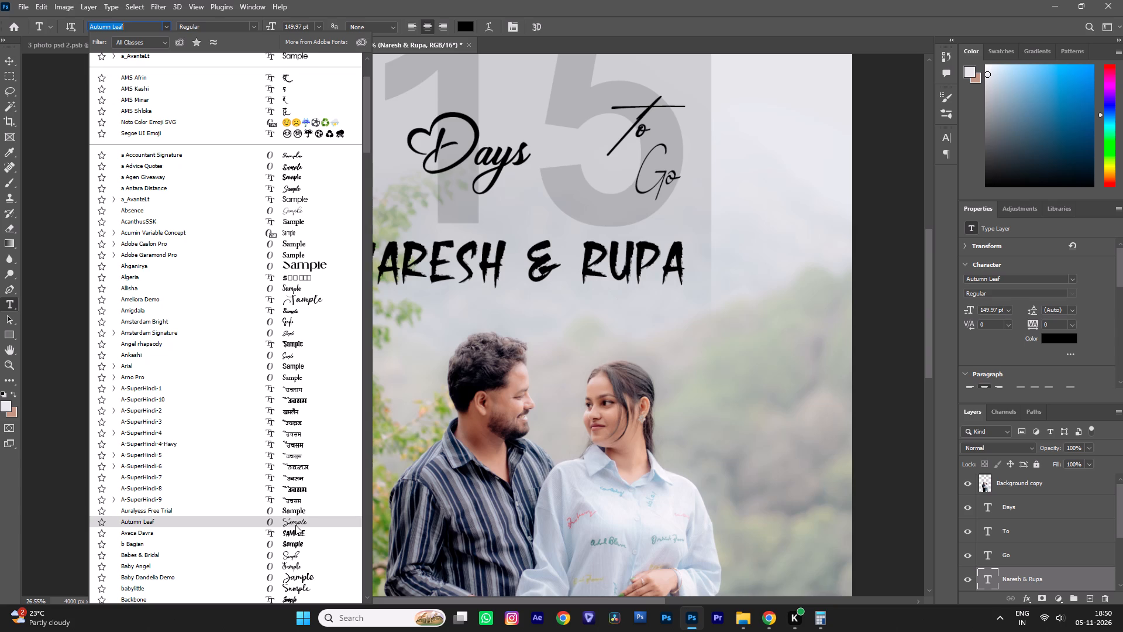
pyautogui.scroll(-7, 295, 567)
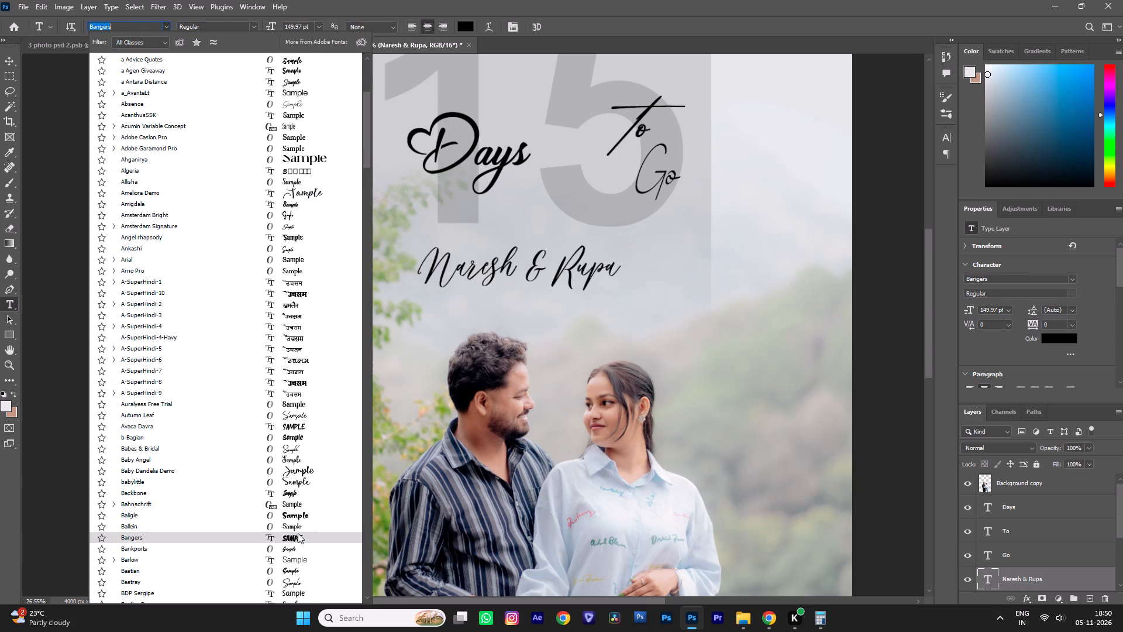
pyautogui.scroll(-6, 298, 534)
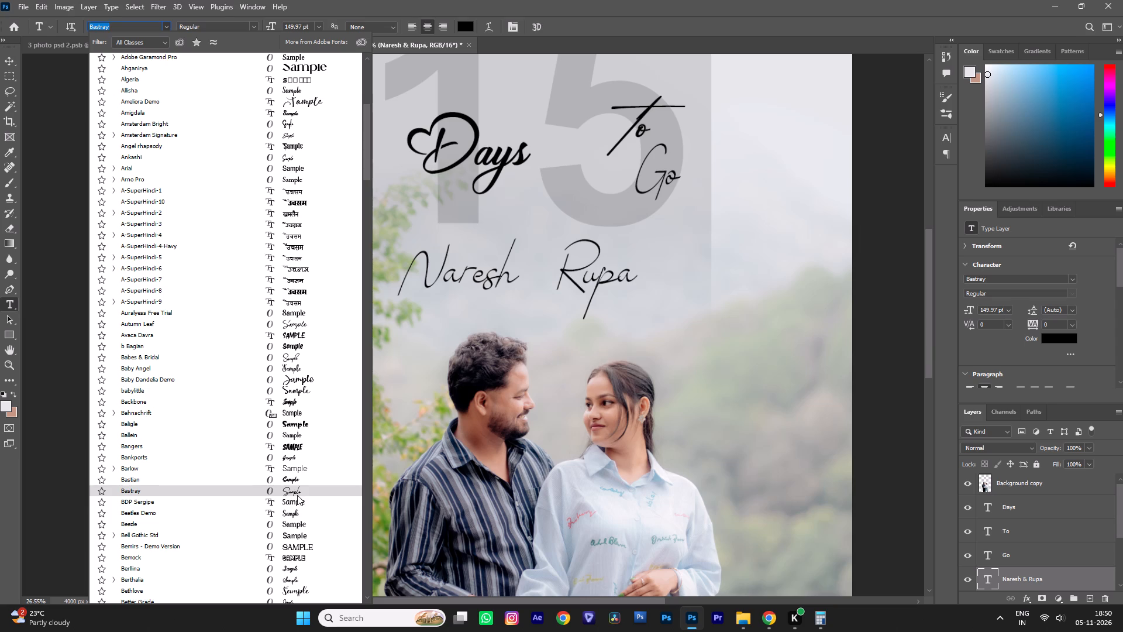
pyautogui.scroll(-5, 301, 565)
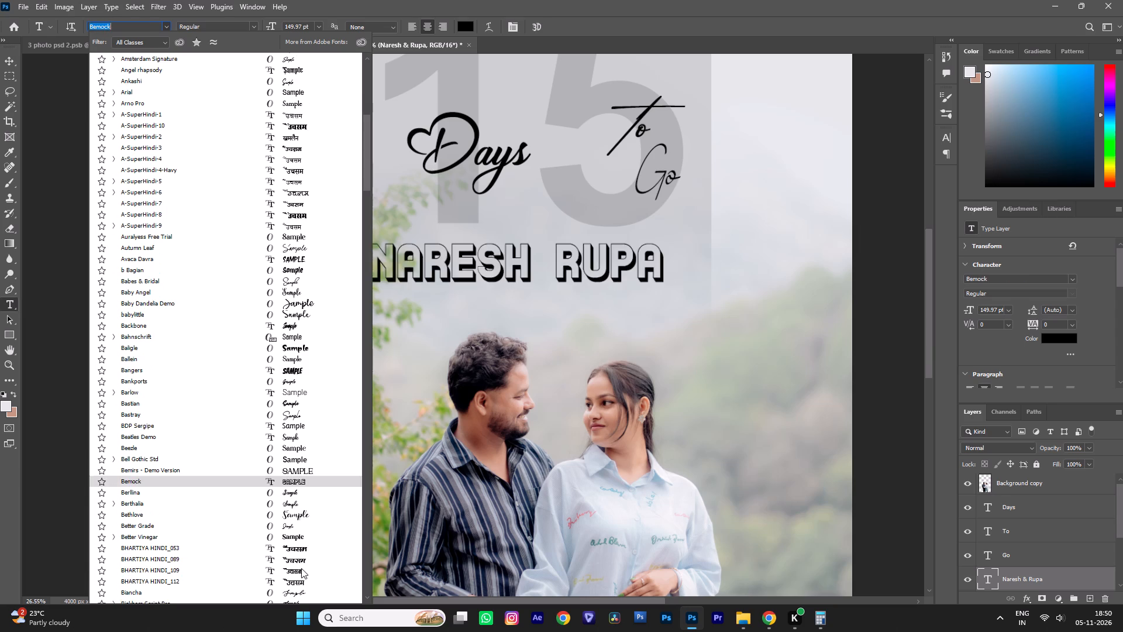
pyautogui.scroll(-5, 295, 589)
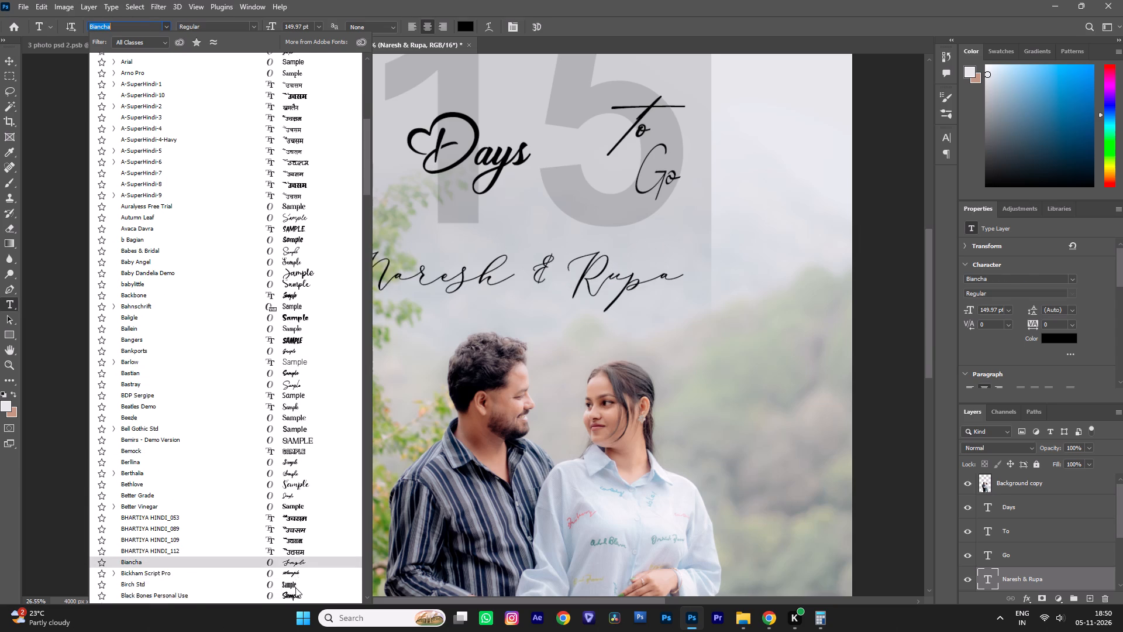
pyautogui.scroll(-7, 295, 588)
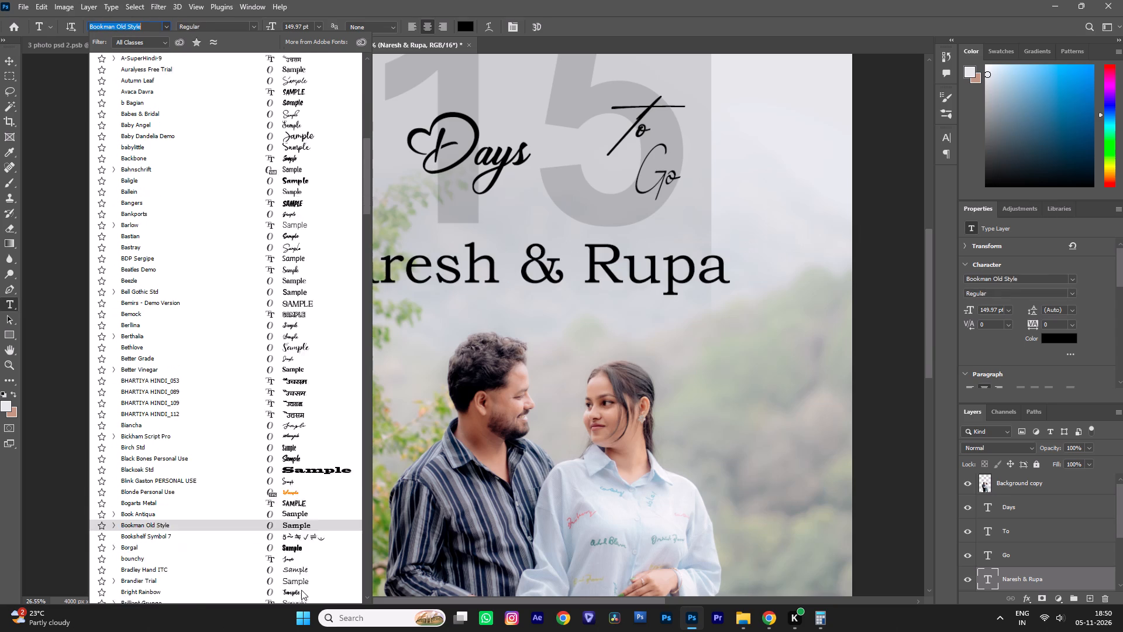
pyautogui.scroll(-7, 304, 579)
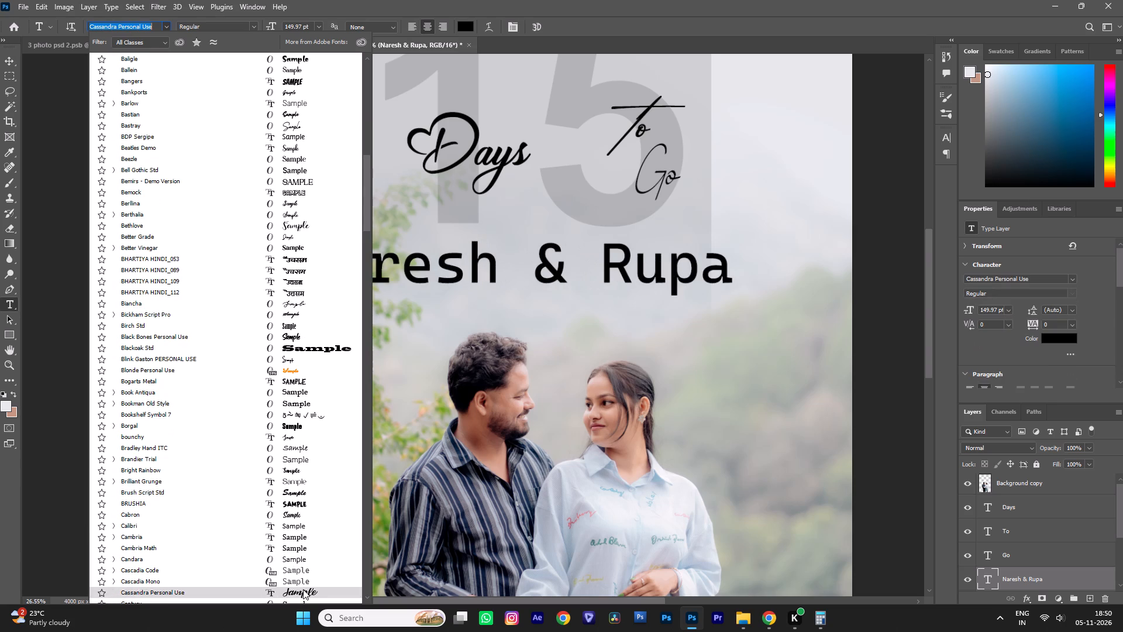
pyautogui.scroll(-7, 301, 574)
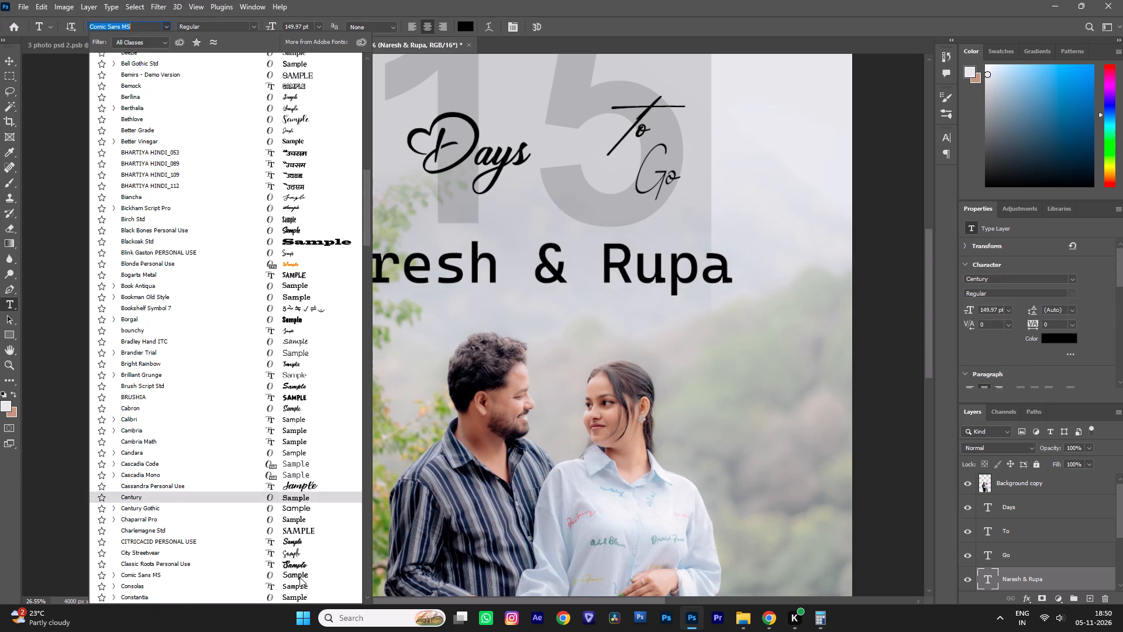
pyautogui.scroll(-8, 300, 561)
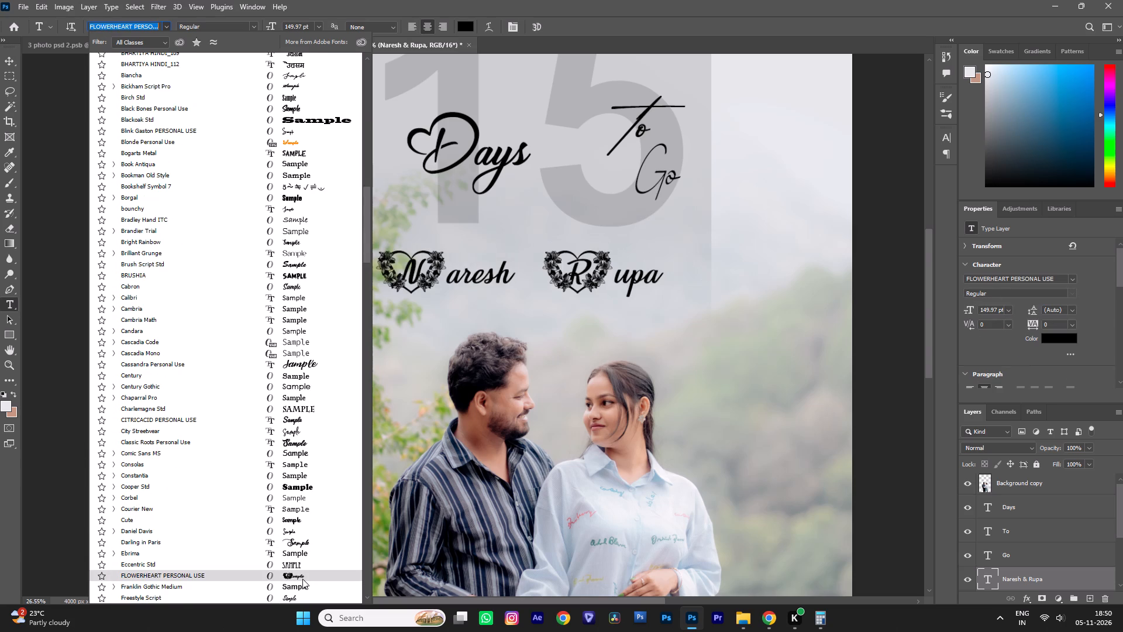
pyautogui.scroll(-4, 302, 581)
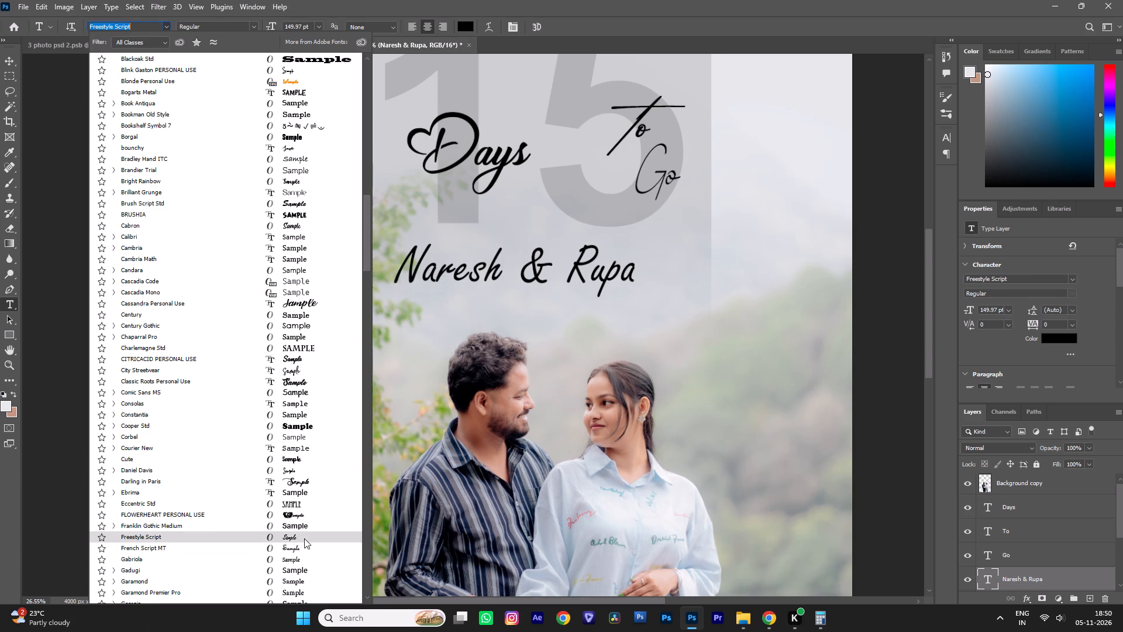
pyautogui.scroll(-7, 304, 539)
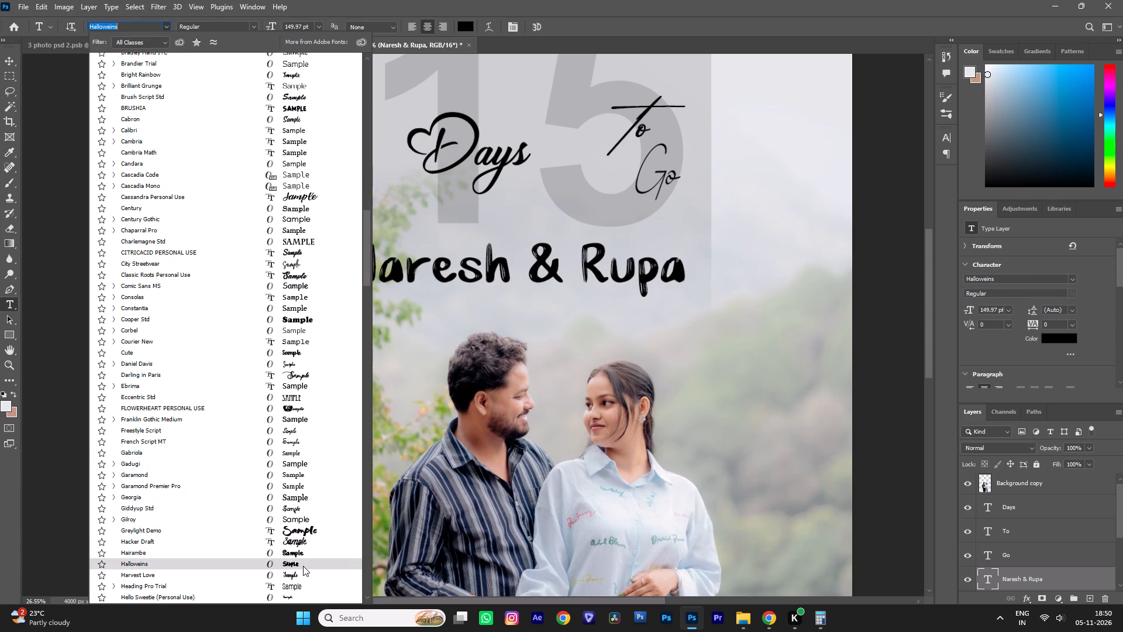
pyautogui.scroll(-5, 302, 576)
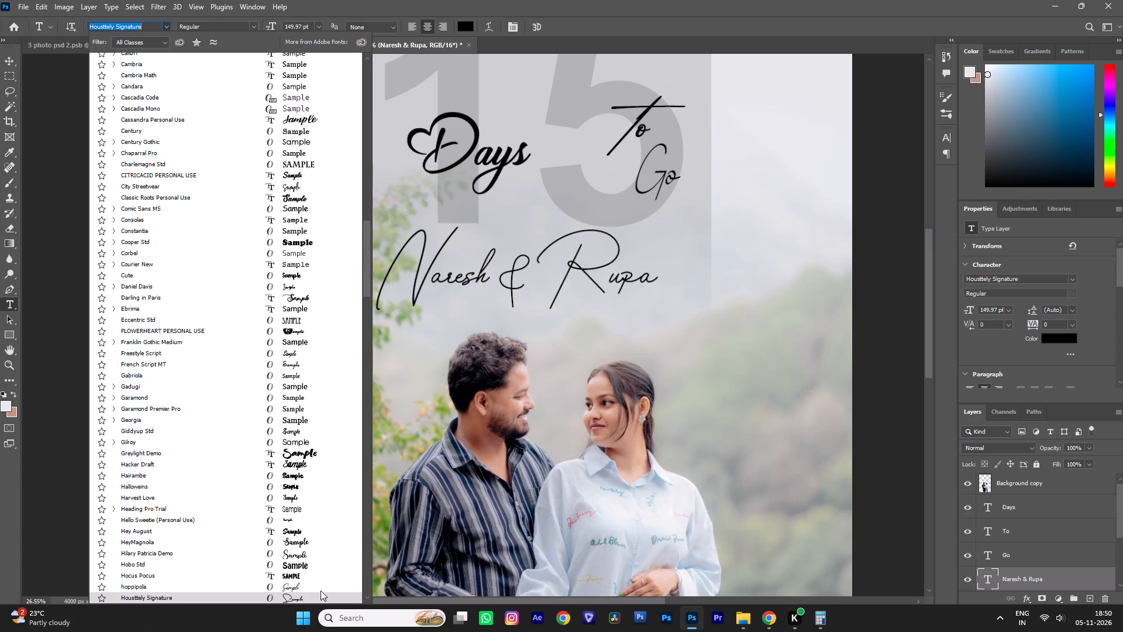
pyautogui.scroll(-1, 320, 463)
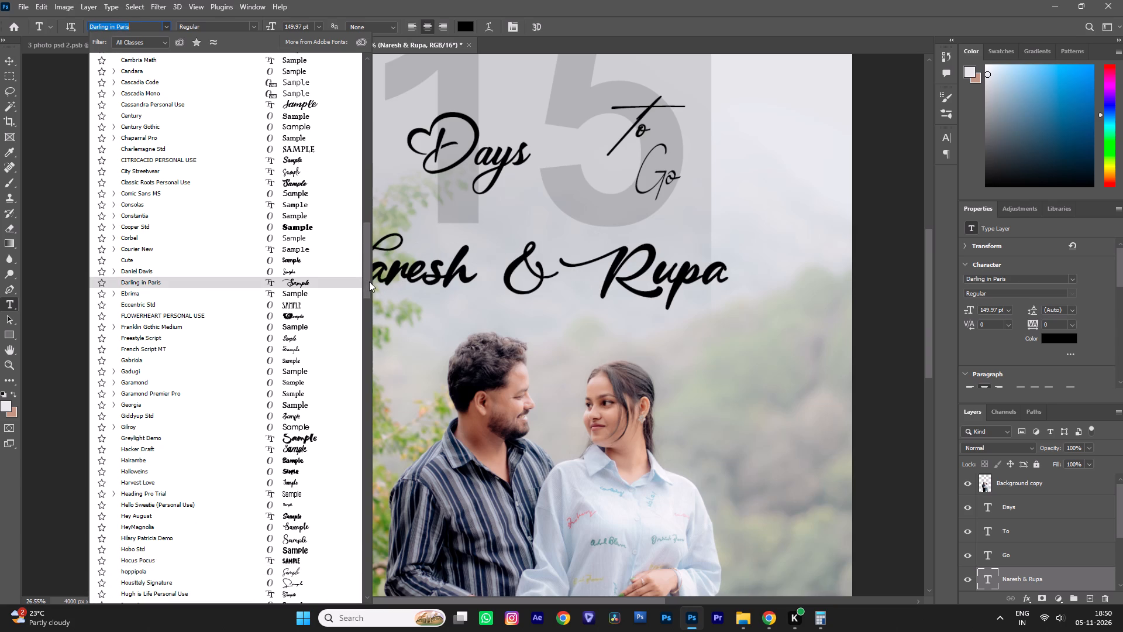
# Set the "Naresh & Rupa" text to the a_AvanteLt Light font.
pyautogui.moveTo(369, 281); pyautogui.dragTo(379, 88)
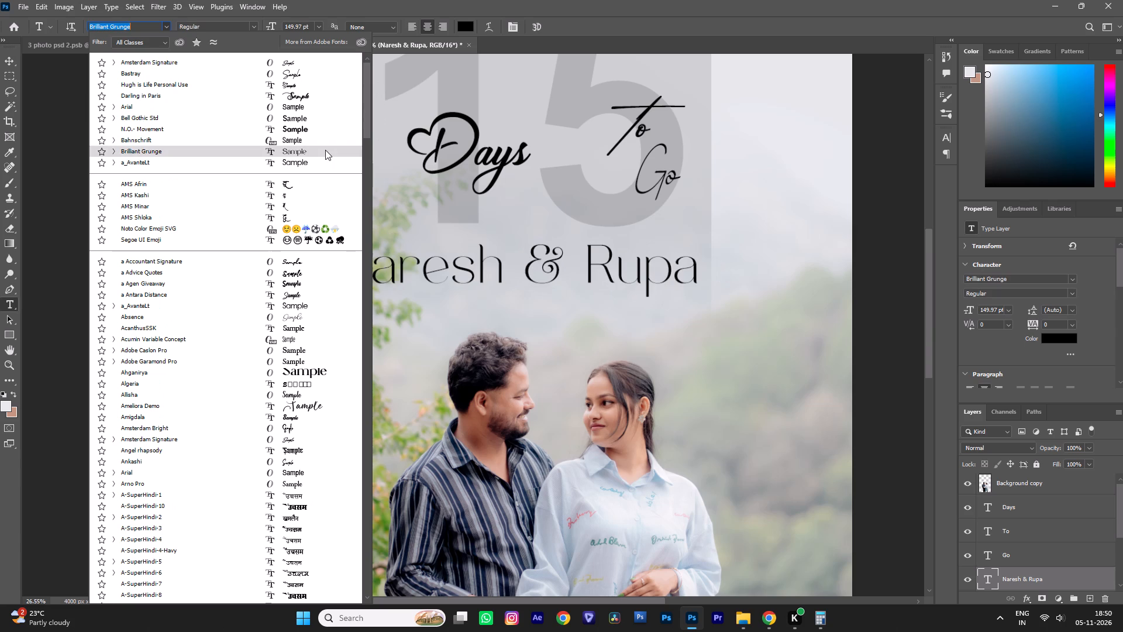
pyautogui.click(316, 164)
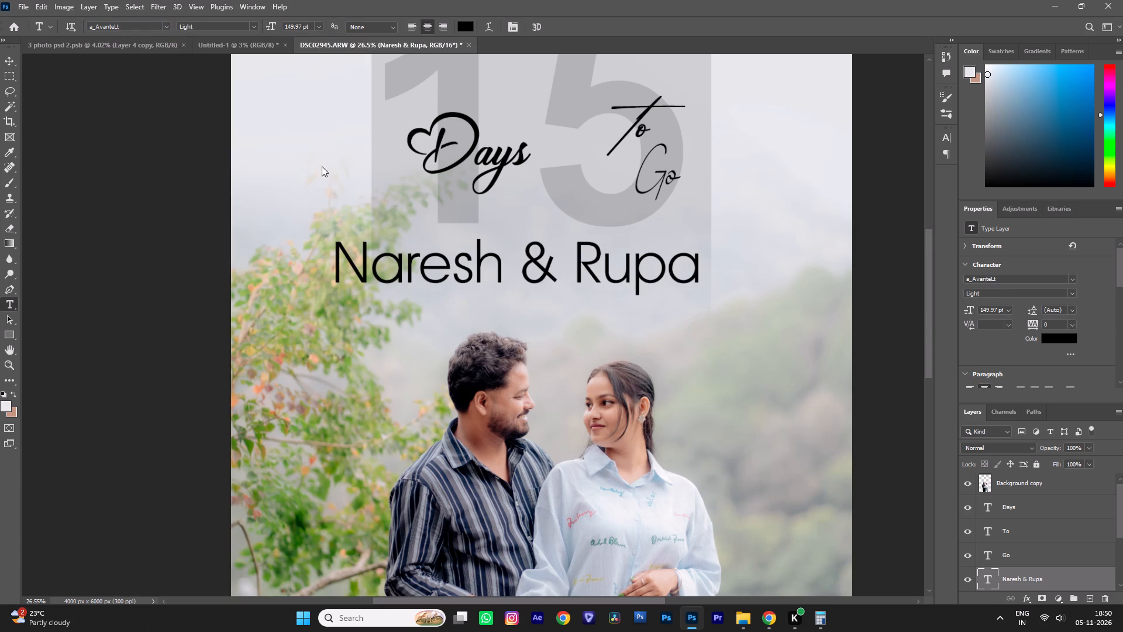
# Scale the "Naresh & Rupa" text down to about 47 pt, briefly checking the Chrome window along the way.
pyautogui.hotkey('ctrl', 't')
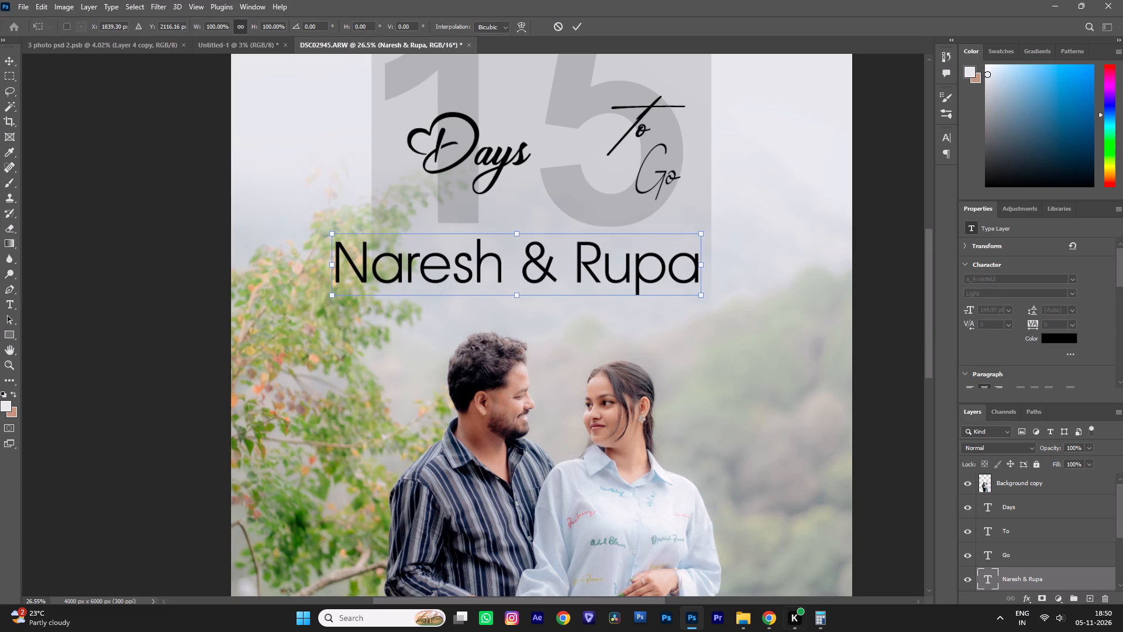
pyautogui.click(779, 630)
pyautogui.click(778, 627)
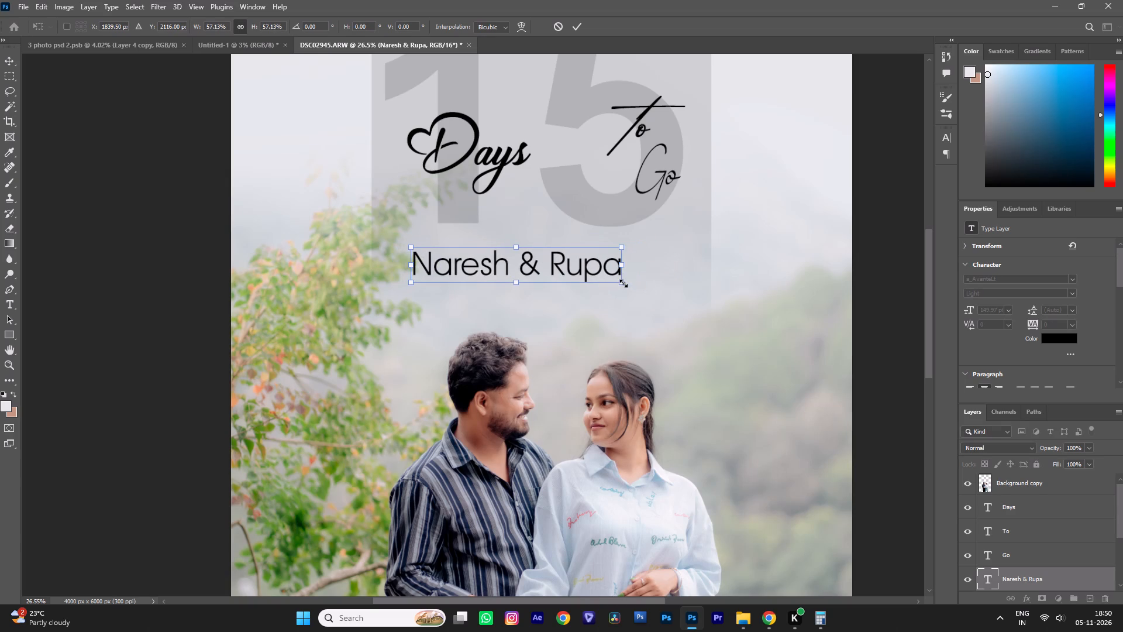
pyautogui.press('3')
pyautogui.press('Return')
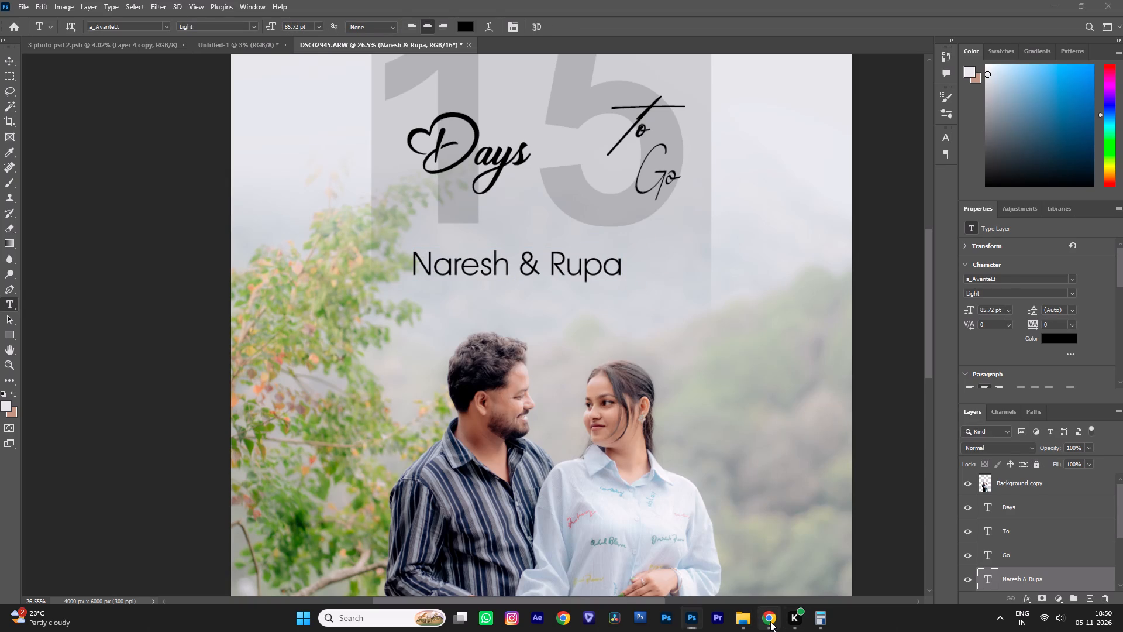
pyautogui.click(770, 621)
pyautogui.click(767, 621)
pyautogui.hotkey('ctrl', 't')
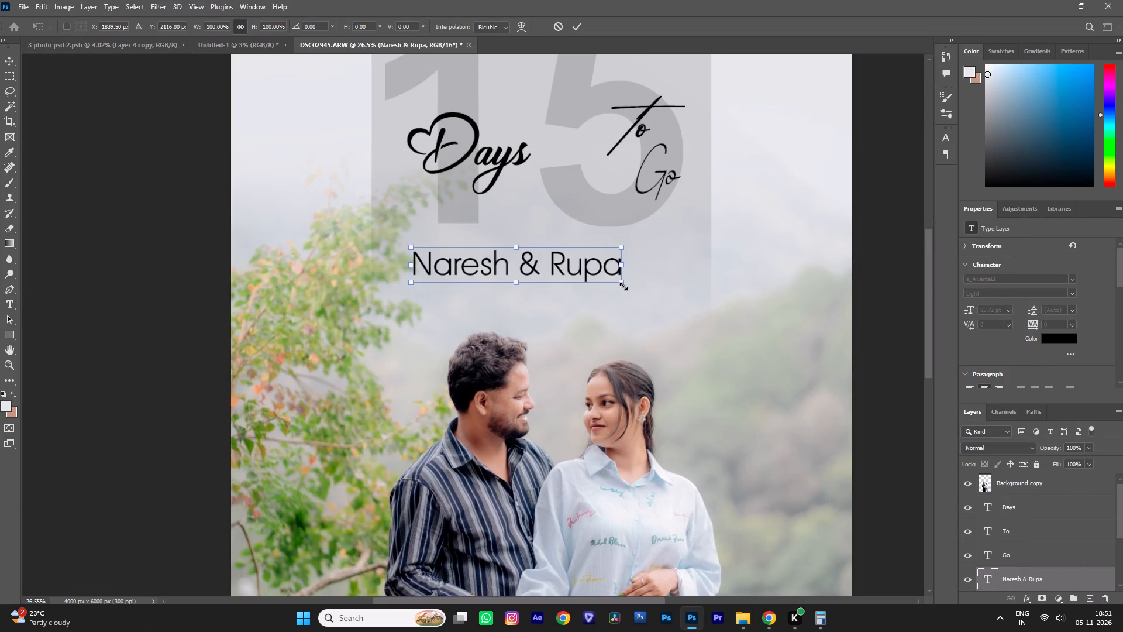
pyautogui.press('Return')
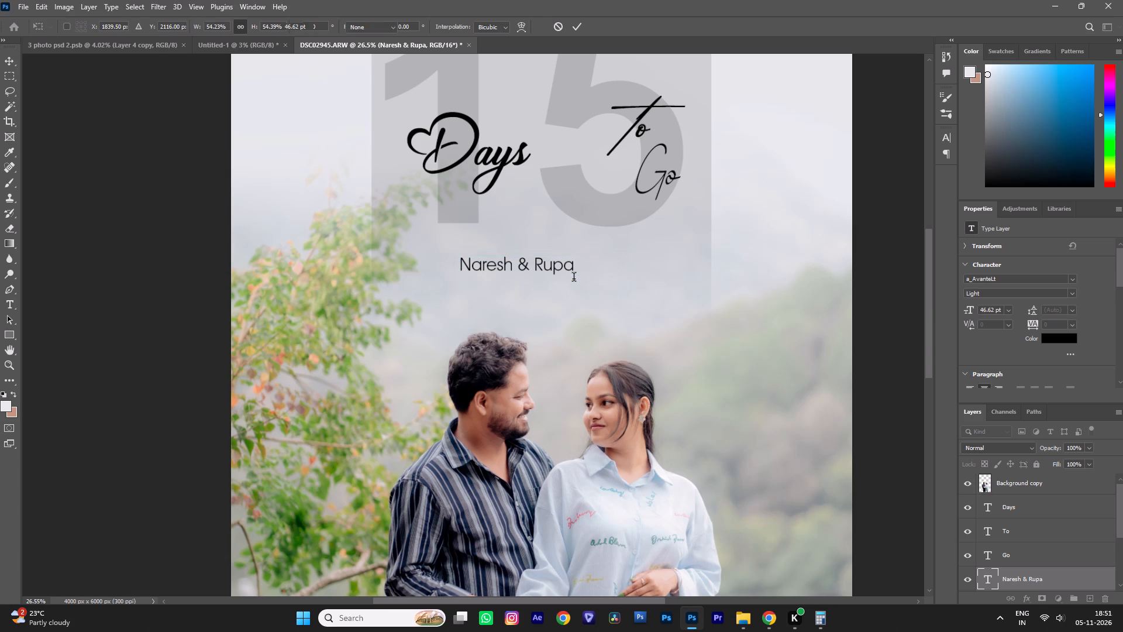
# Move the "Naresh & Rupa" text up so it sits just beneath the large number 15.
pyautogui.press('v')
pyautogui.moveTo(554, 270); pyautogui.dragTo(570, 244)
pyautogui.doubleClick(570, 245)
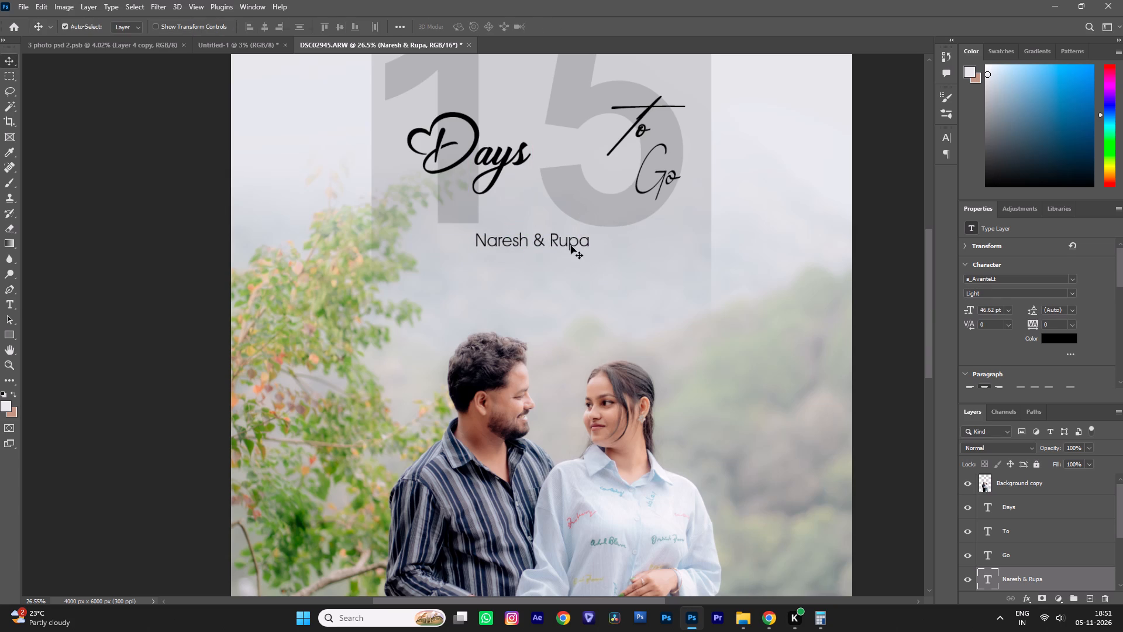
pyautogui.click(551, 28)
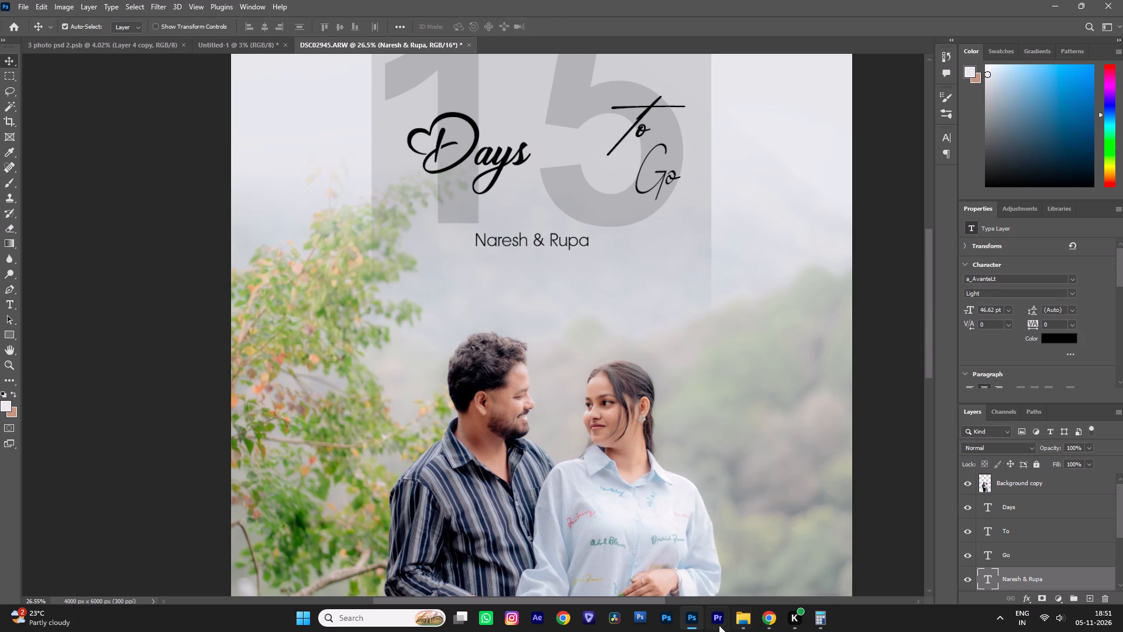
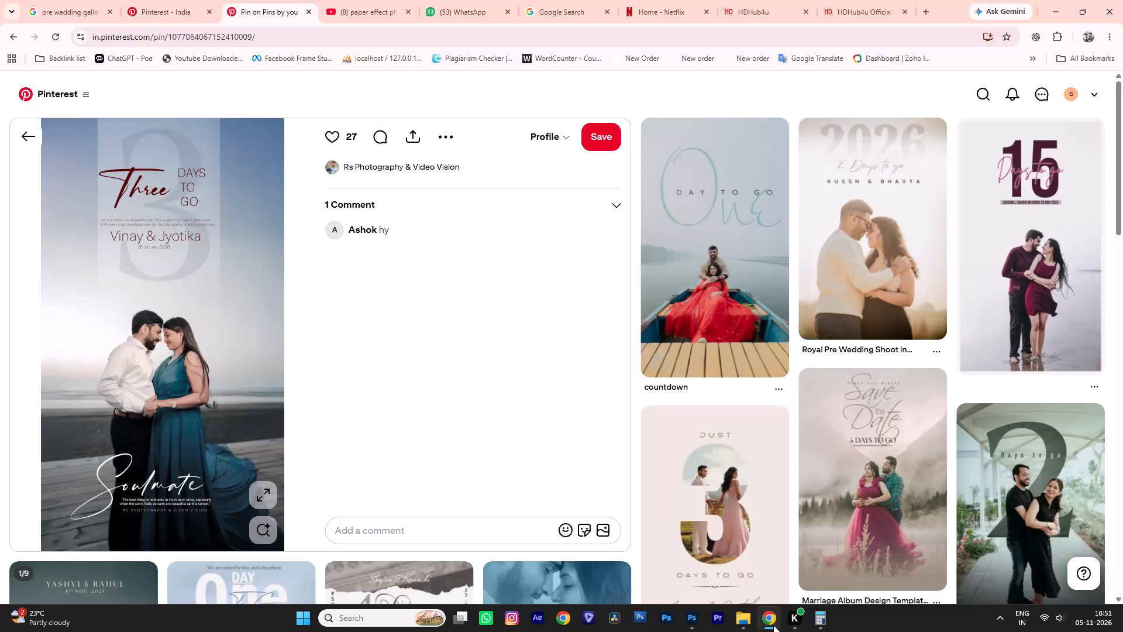
# Switch back to Photoshop and add a new text line reading "24 Nov 2026" between the couple's heads.
pyautogui.click(773, 625)
pyautogui.keyDown('alt'); pyautogui.scroll(10, 536, 306); pyautogui.keyUp('alt')
pyautogui.scroll(2, 536, 303)
pyautogui.keyDown('alt'); pyautogui.scroll(4, 536, 303); pyautogui.keyUp('alt')
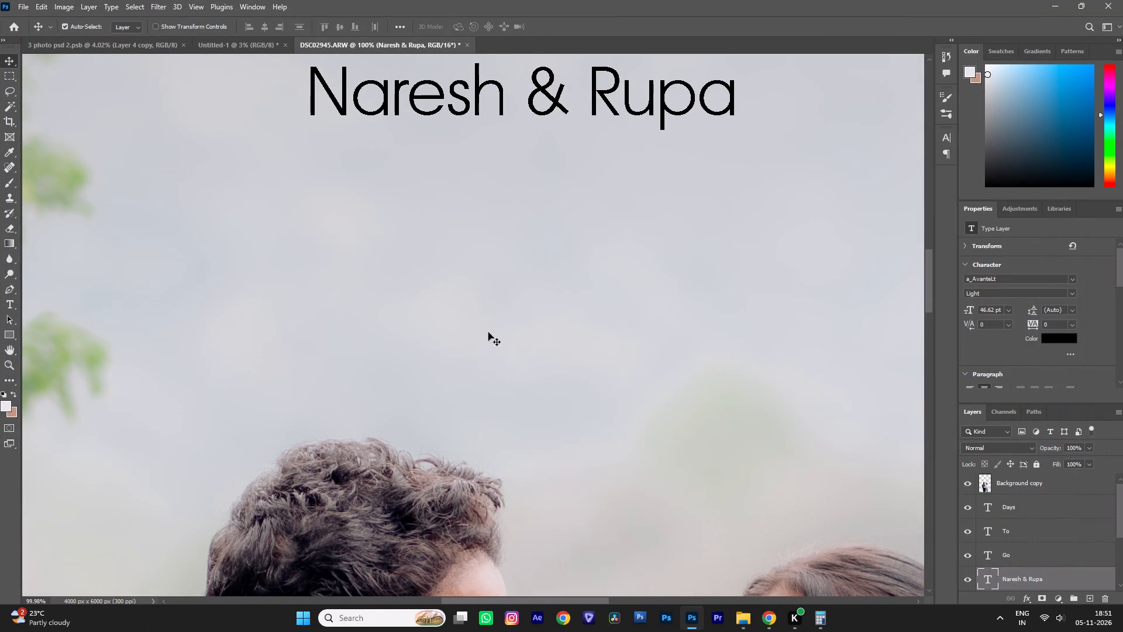
pyautogui.press('t')
pyautogui.click(440, 238)
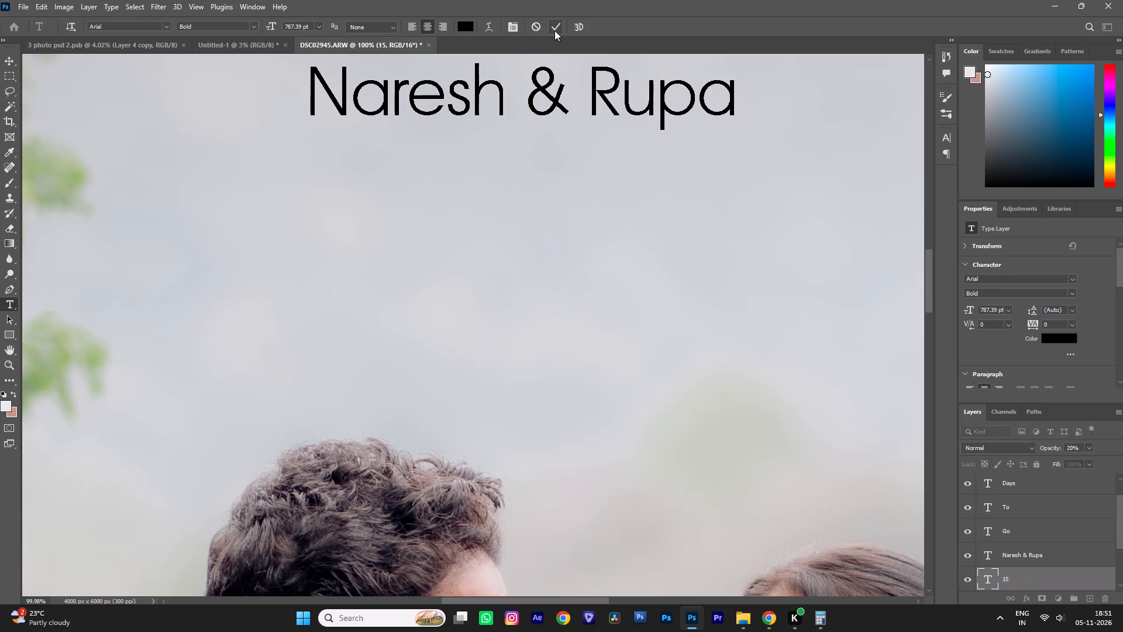
pyautogui.click(554, 30)
pyautogui.keyDown('alt'); pyautogui.scroll(-11, 469, 469); pyautogui.keyUp('alt')
pyautogui.click(500, 514)
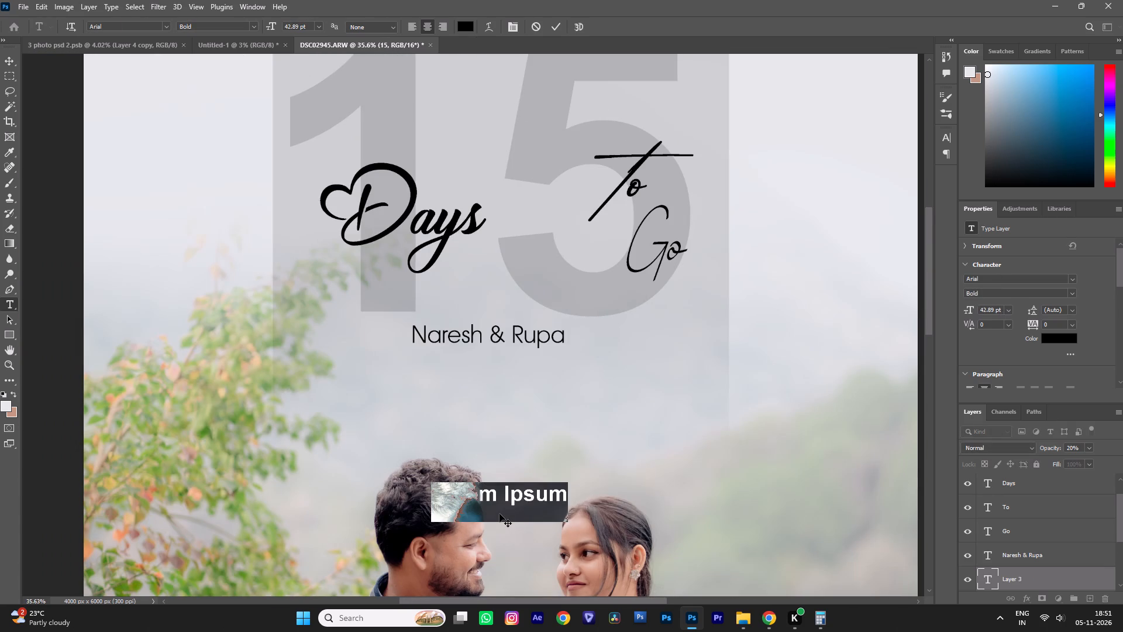
pyautogui.write('24')
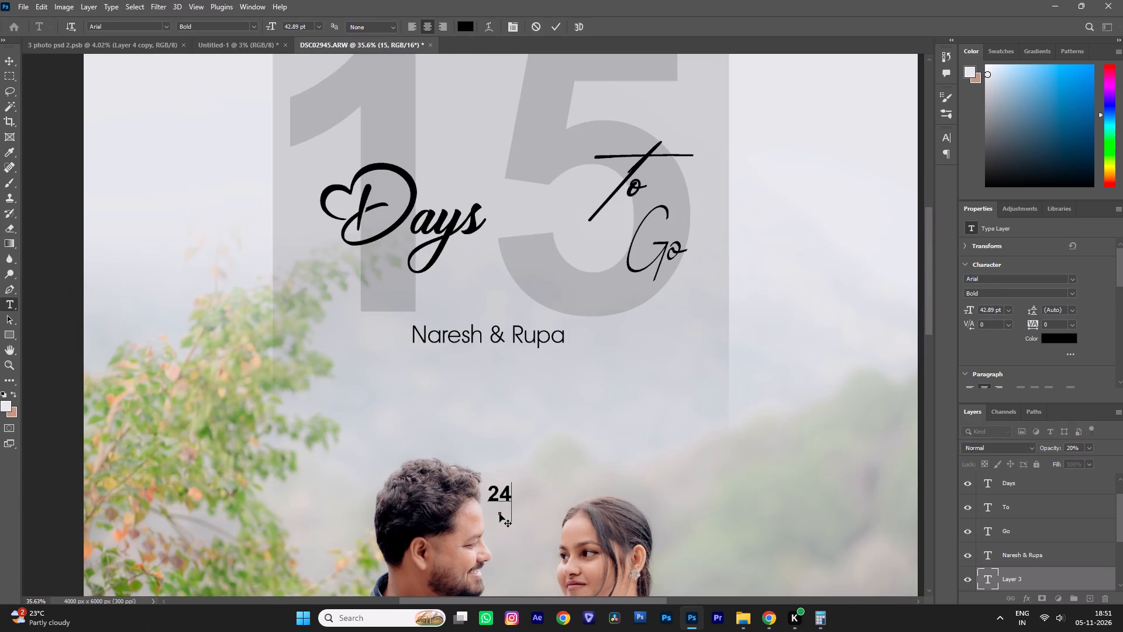
pyautogui.press('space')
pyautogui.write('Nov 2026')
pyautogui.press('Return')
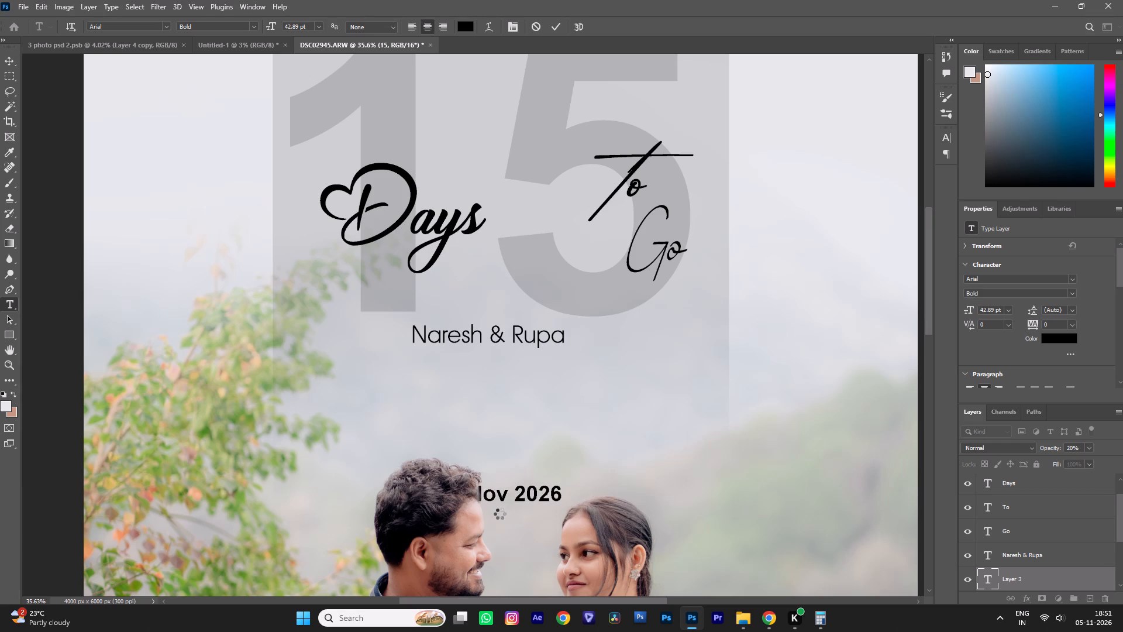
# Scale the "24 Nov 2026" text down to about 15 pt.
pyautogui.hotkey('ctrl', 't')
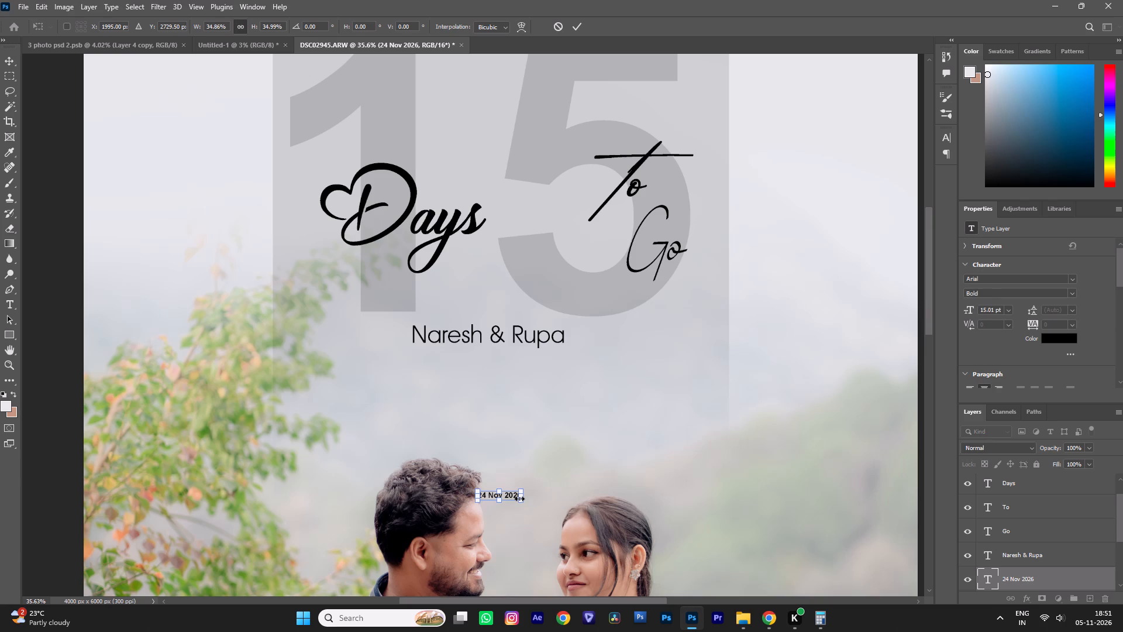
pyautogui.press('Return')
# Move the "24 Nov 2026" text up so it sits centred directly beneath "Naresh & Rupa".
pyautogui.press('v')
pyautogui.moveTo(516, 499); pyautogui.dragTo(504, 386)
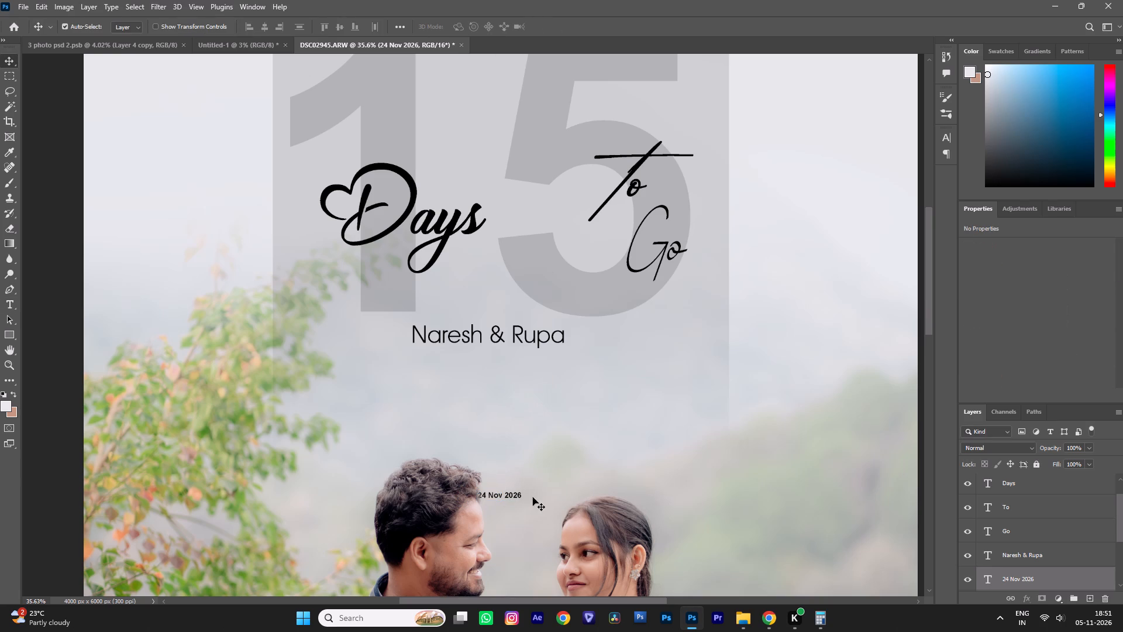
pyautogui.keyDown('alt'); pyautogui.scroll(3, 426, 583); pyautogui.keyUp('alt')
pyautogui.moveTo(528, 472); pyautogui.dragTo(520, 414)
pyautogui.hotkey('ctrl', 'z')
pyautogui.click(545, 470)
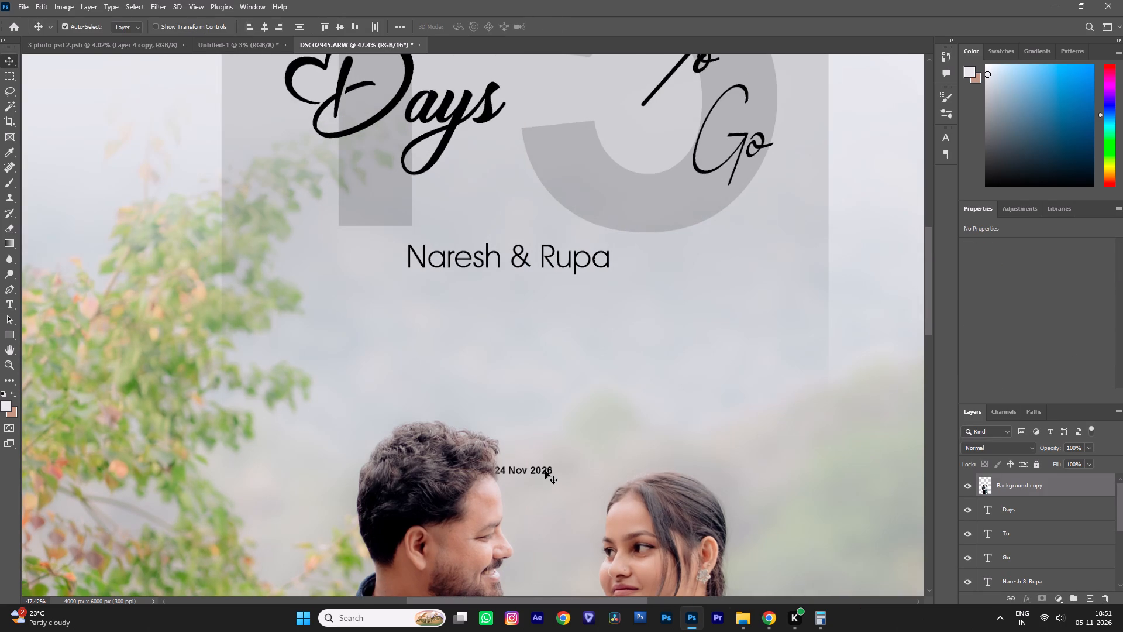
pyautogui.rightClick(545, 470)
pyautogui.click(552, 476)
pyautogui.moveTo(545, 469); pyautogui.dragTo(540, 410)
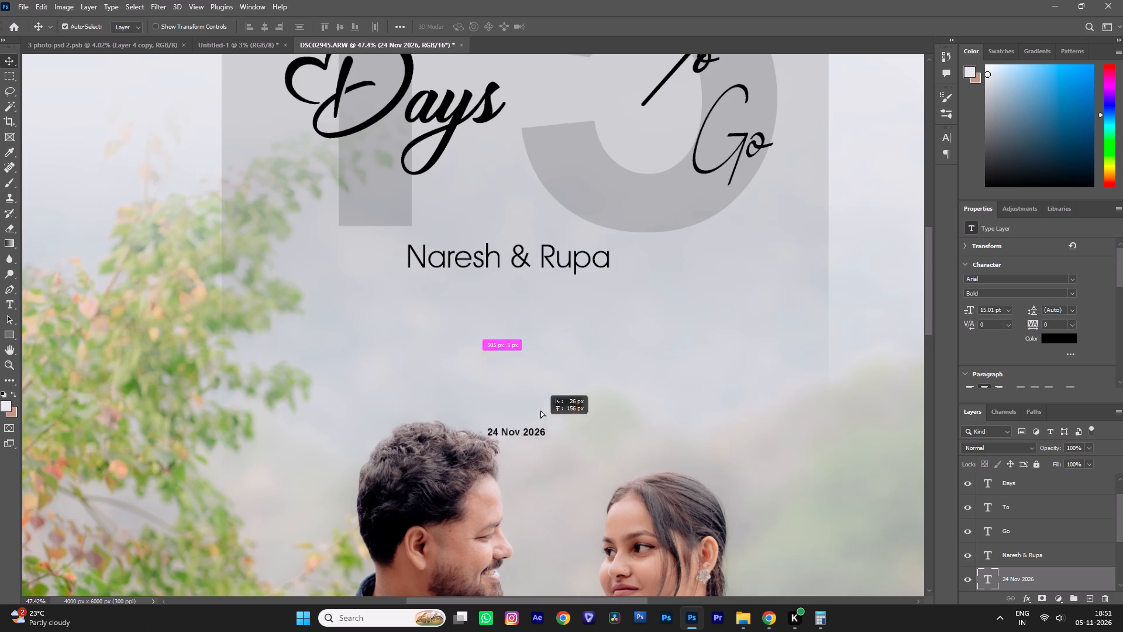
pyautogui.moveTo(540, 410); pyautogui.dragTo(525, 281)
pyautogui.keyDown('alt'); pyautogui.scroll(7, 531, 314); pyautogui.keyUp('alt')
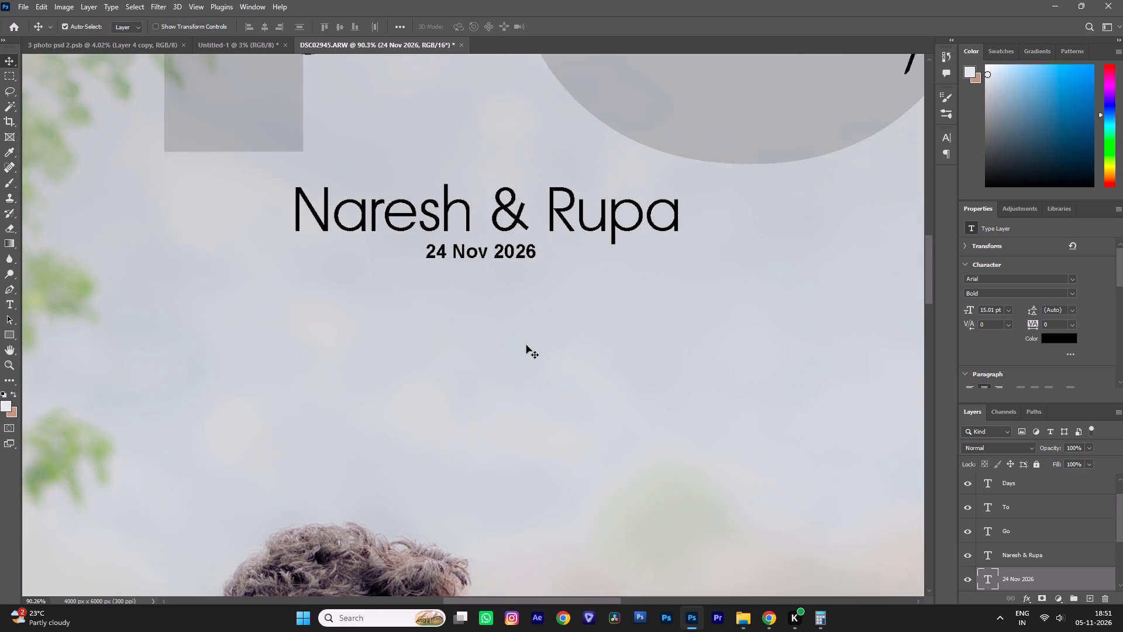
# Nudge the "24 Nov 2026" text straight down by about 5 px.
pyautogui.hotkey('ctrl', 't')
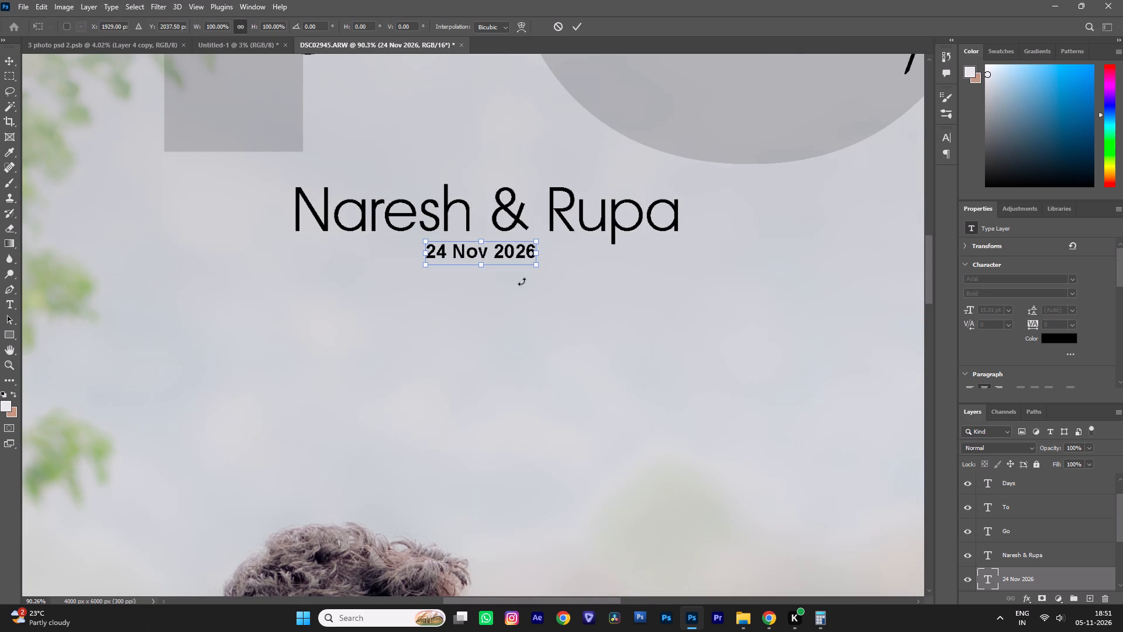
pyautogui.click(520, 258)
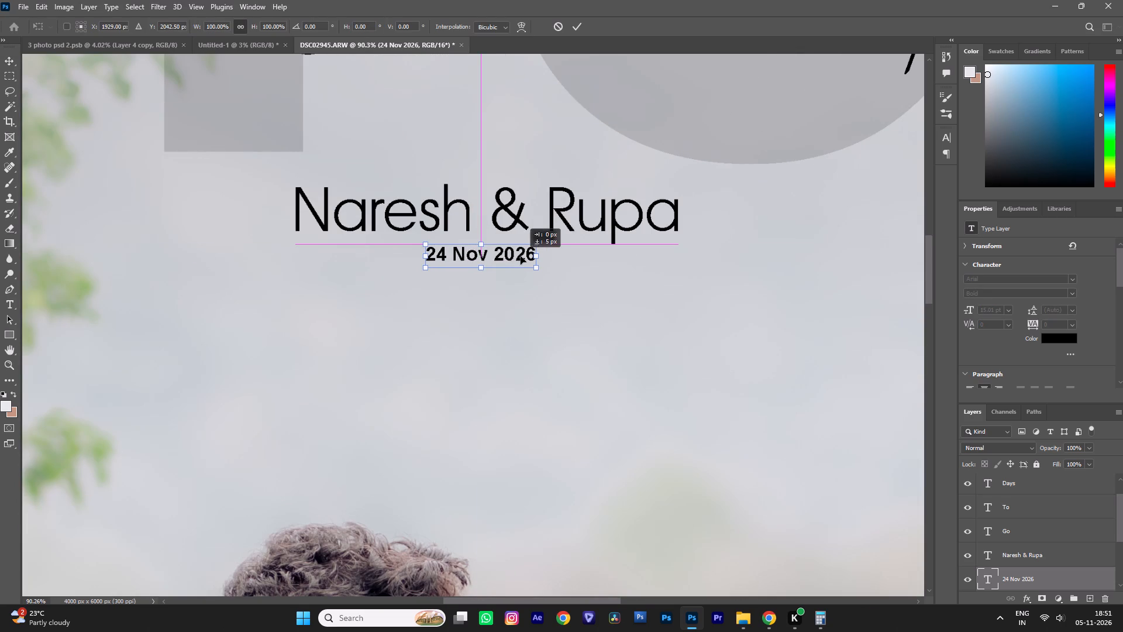
pyautogui.press('Return')
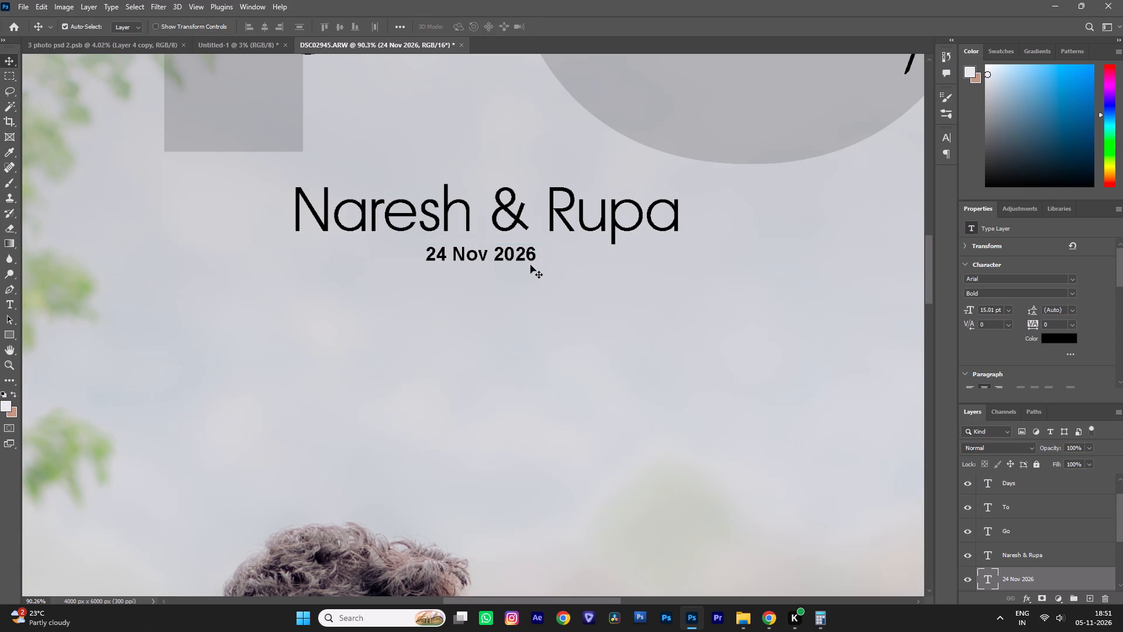
pyautogui.press('v')
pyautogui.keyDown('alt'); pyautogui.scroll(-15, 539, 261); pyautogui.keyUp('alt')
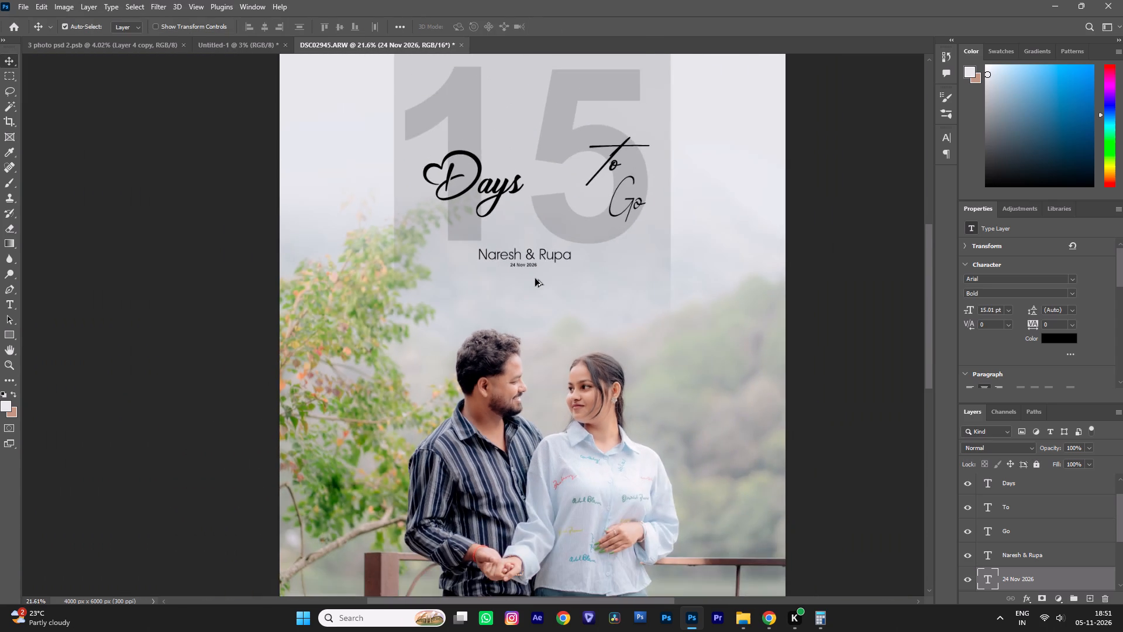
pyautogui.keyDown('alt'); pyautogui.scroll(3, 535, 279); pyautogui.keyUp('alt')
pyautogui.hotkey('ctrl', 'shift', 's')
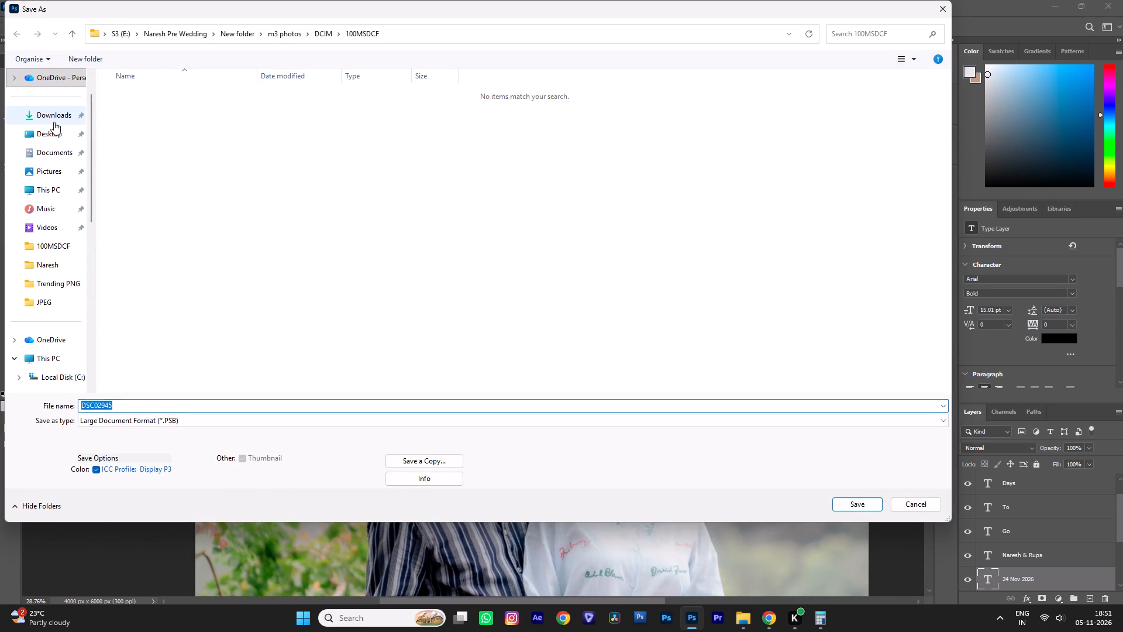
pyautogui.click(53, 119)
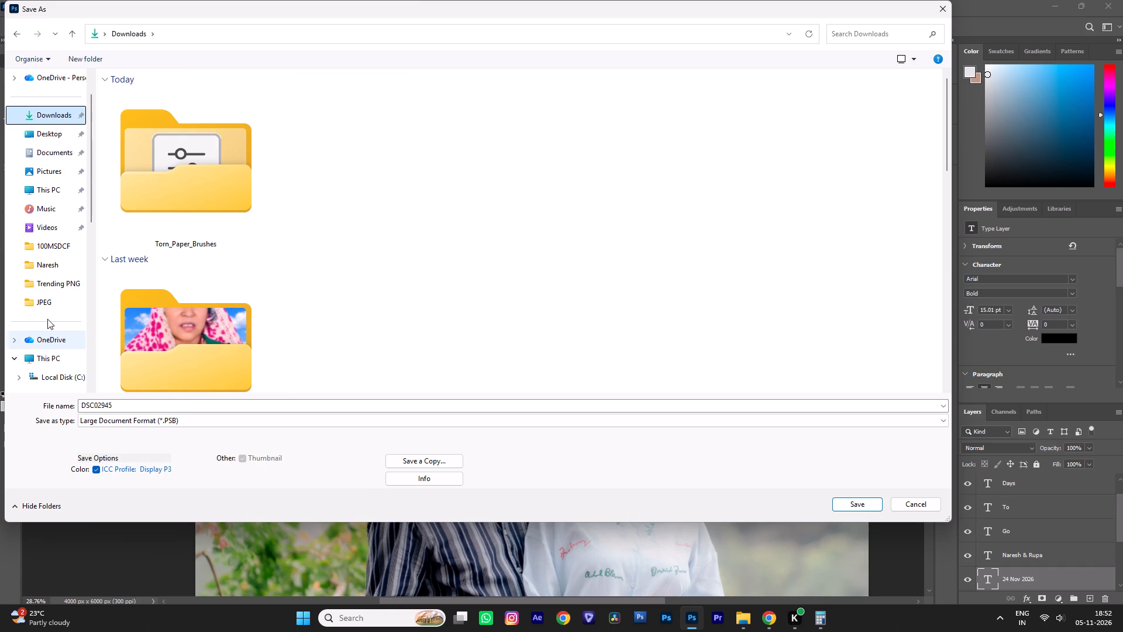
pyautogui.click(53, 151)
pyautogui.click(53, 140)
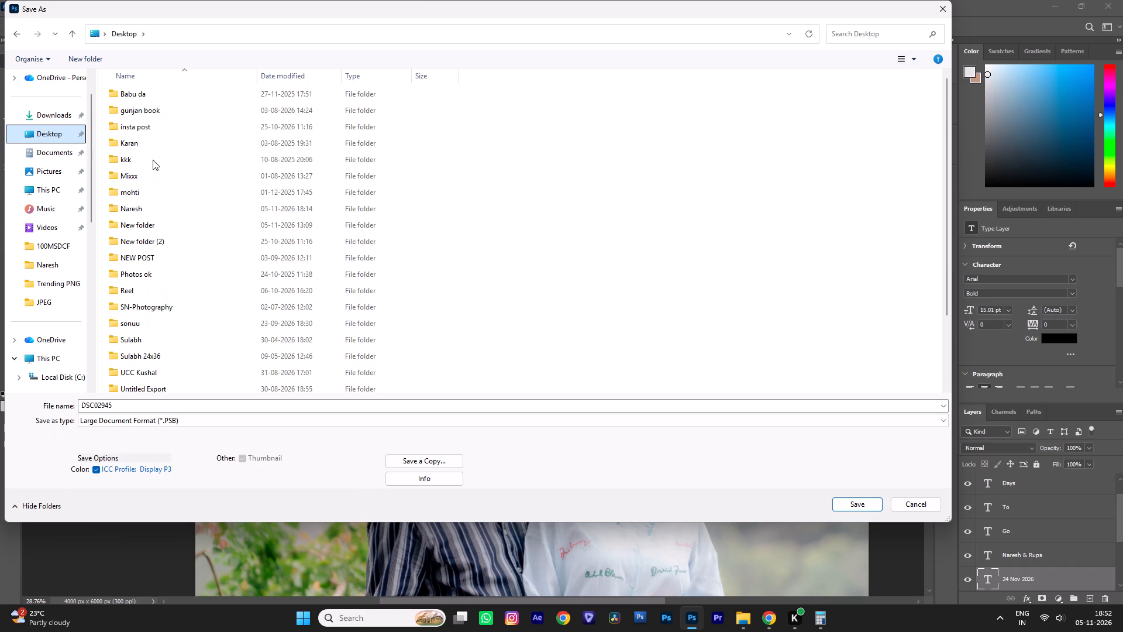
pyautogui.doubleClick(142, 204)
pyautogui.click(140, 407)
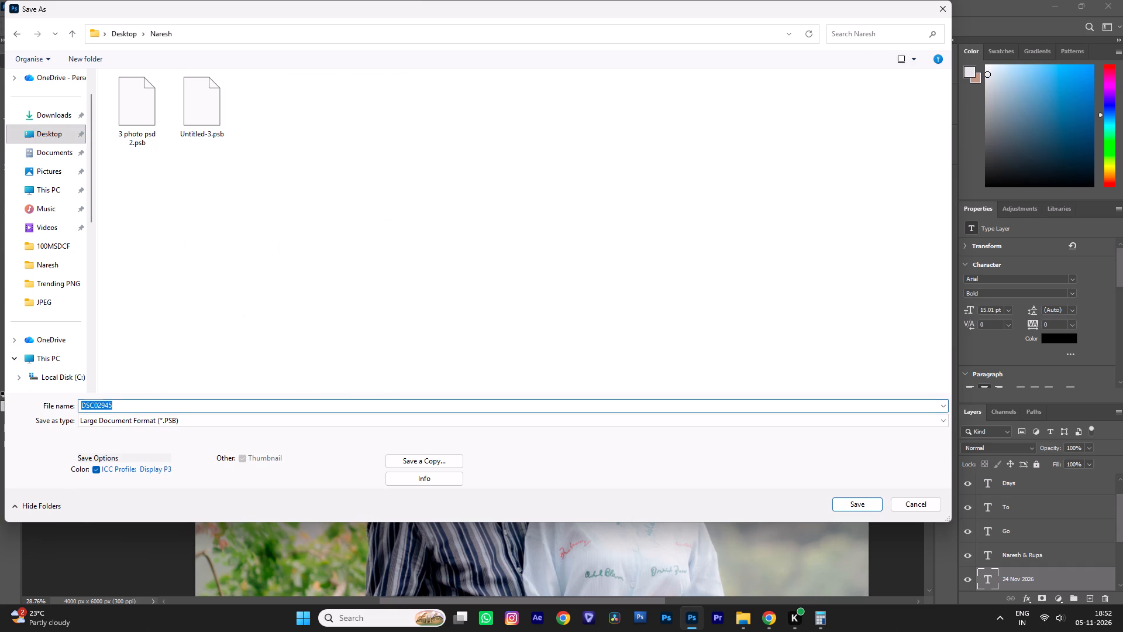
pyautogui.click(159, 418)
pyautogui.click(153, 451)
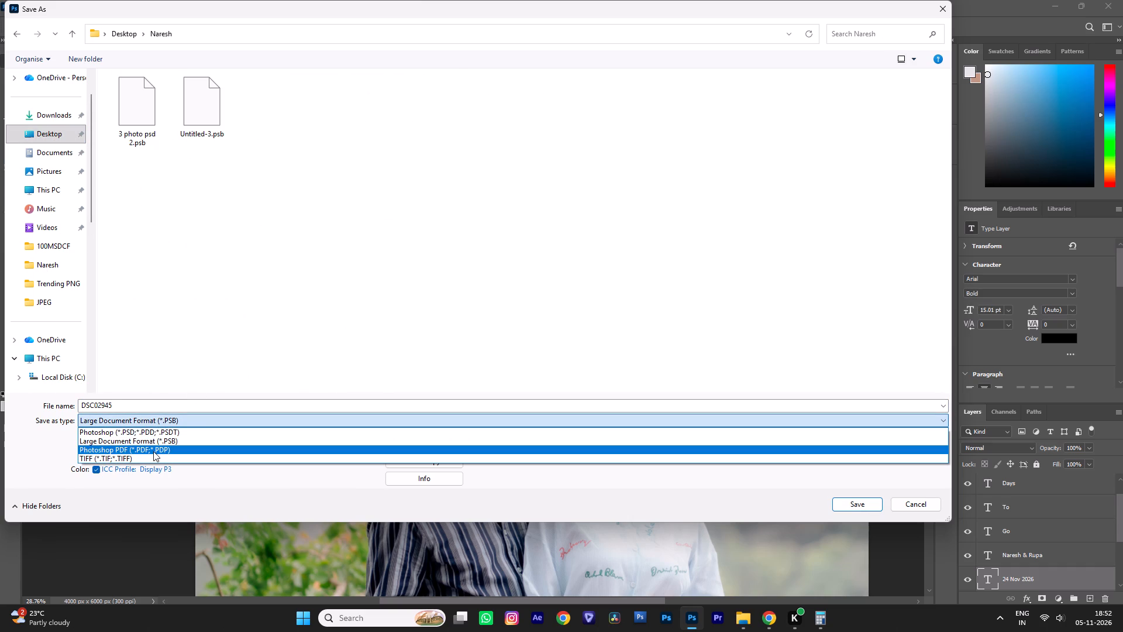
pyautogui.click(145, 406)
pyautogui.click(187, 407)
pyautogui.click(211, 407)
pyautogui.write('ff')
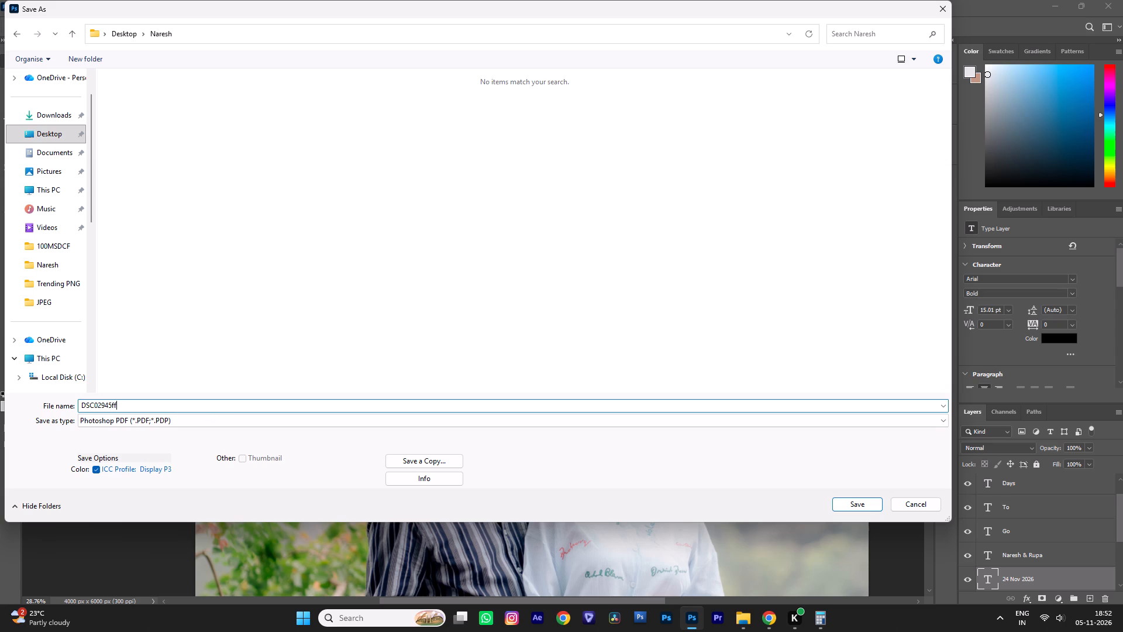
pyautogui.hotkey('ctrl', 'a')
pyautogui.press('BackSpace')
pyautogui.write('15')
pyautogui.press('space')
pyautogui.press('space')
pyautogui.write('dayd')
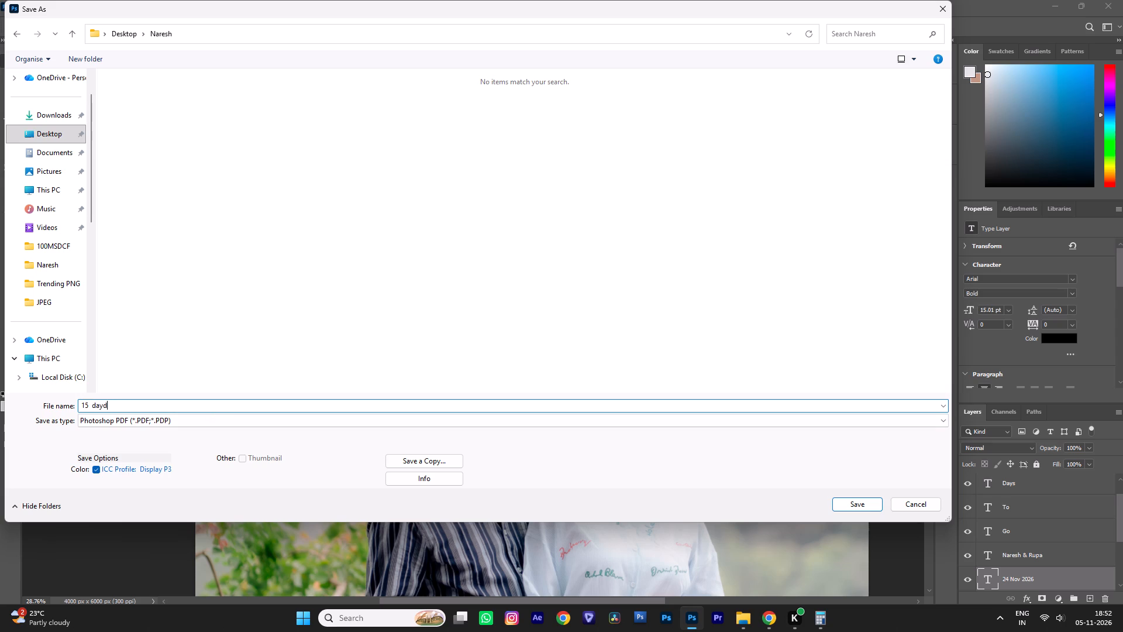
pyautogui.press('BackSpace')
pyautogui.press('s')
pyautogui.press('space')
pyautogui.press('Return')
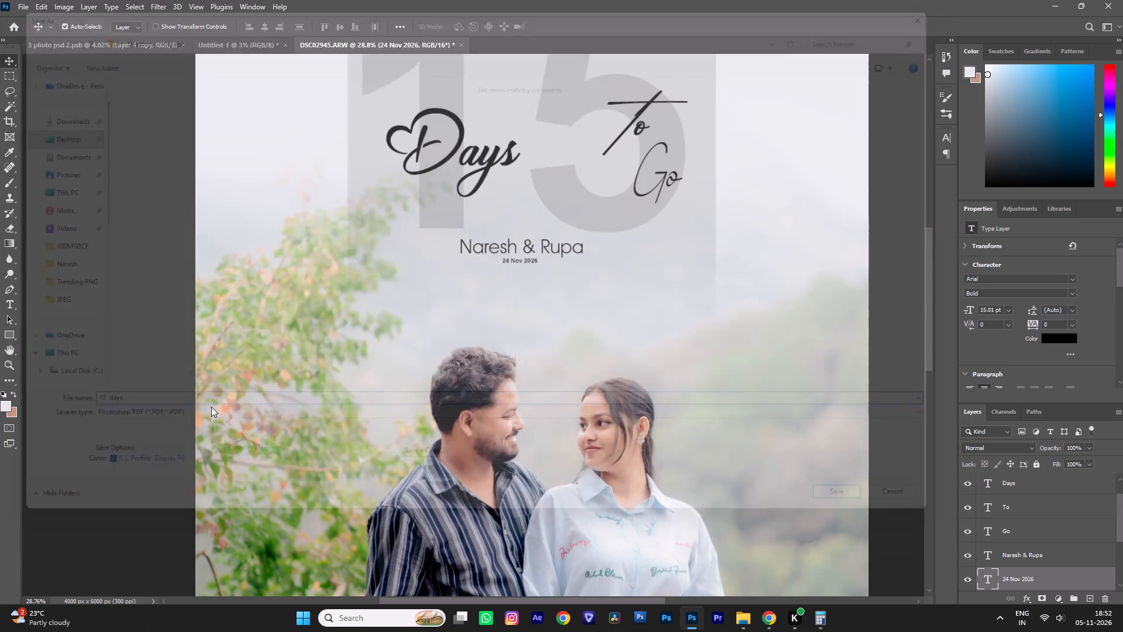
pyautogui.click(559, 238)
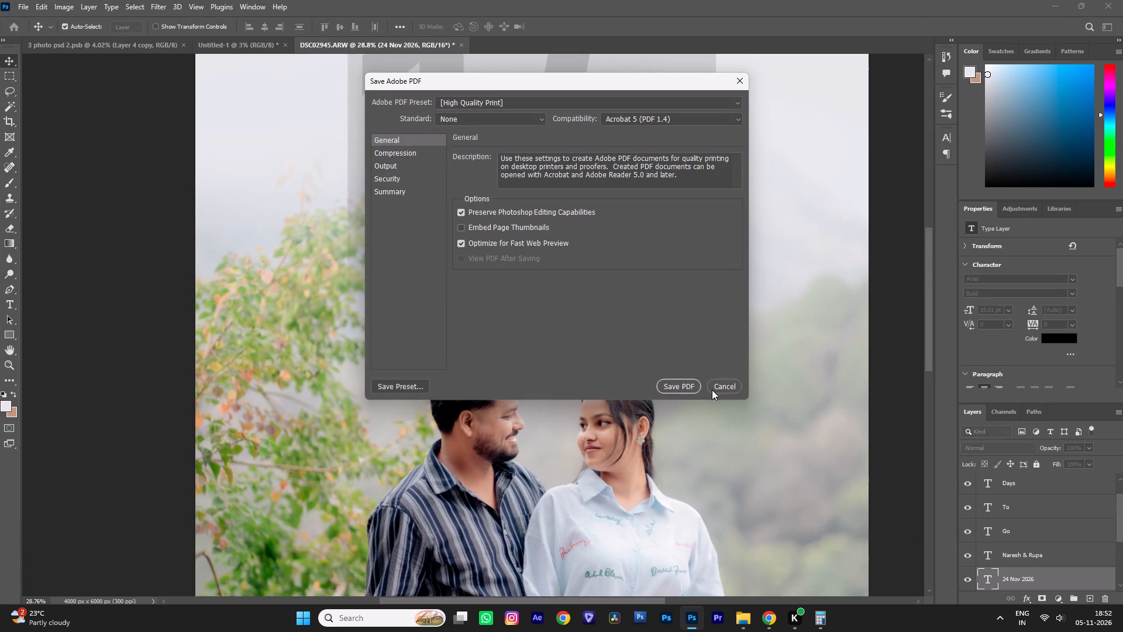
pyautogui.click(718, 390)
# Save the poster in Photoshop PSD format as DSC02945 in the 100MSDCF folder.
pyautogui.hotkey('ctrl', 'shift', 's')
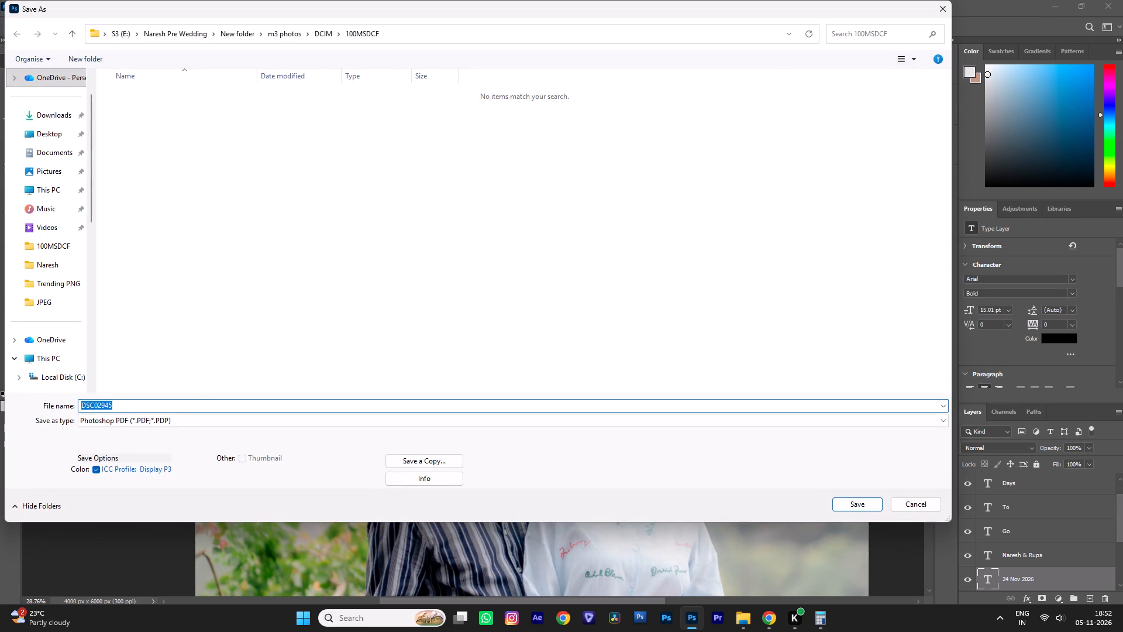
pyautogui.click(177, 424)
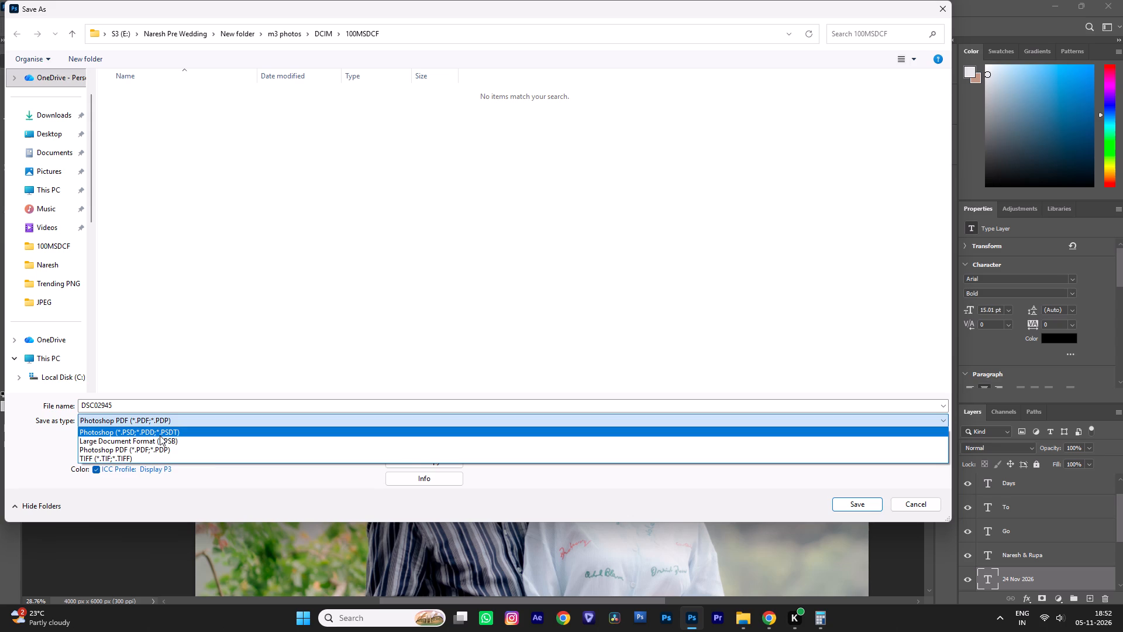
pyautogui.click(160, 435)
pyautogui.click(861, 507)
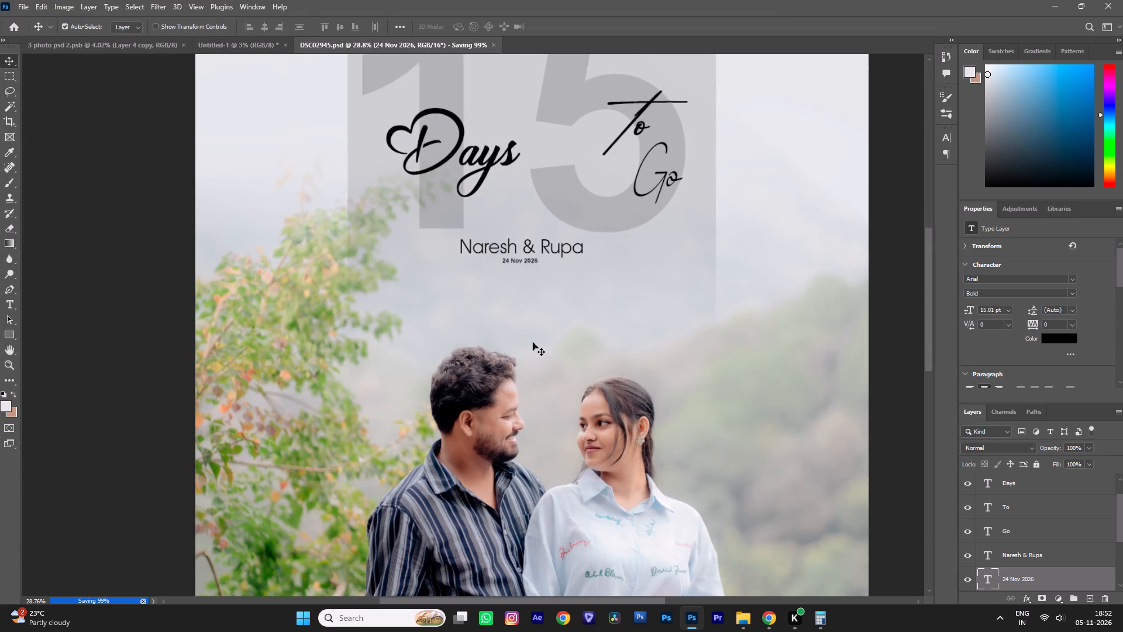
# Recolour the "Days" text dark green, #284502.
pyautogui.press('space')
pyautogui.press('space')
pyautogui.press('space')
pyautogui.press('space')
pyautogui.press('space')
pyautogui.press('space')
pyautogui.press('space')
pyautogui.press('space')
pyautogui.press('space')
pyautogui.press('space')
pyautogui.press('space')
pyautogui.press('space')
pyautogui.press('space')
pyautogui.press('space')
pyautogui.press('space')
pyautogui.press('space')
pyautogui.press('space')
pyautogui.moveTo(537, 197); pyautogui.dragTo(507, 336)
pyautogui.click(507, 336)
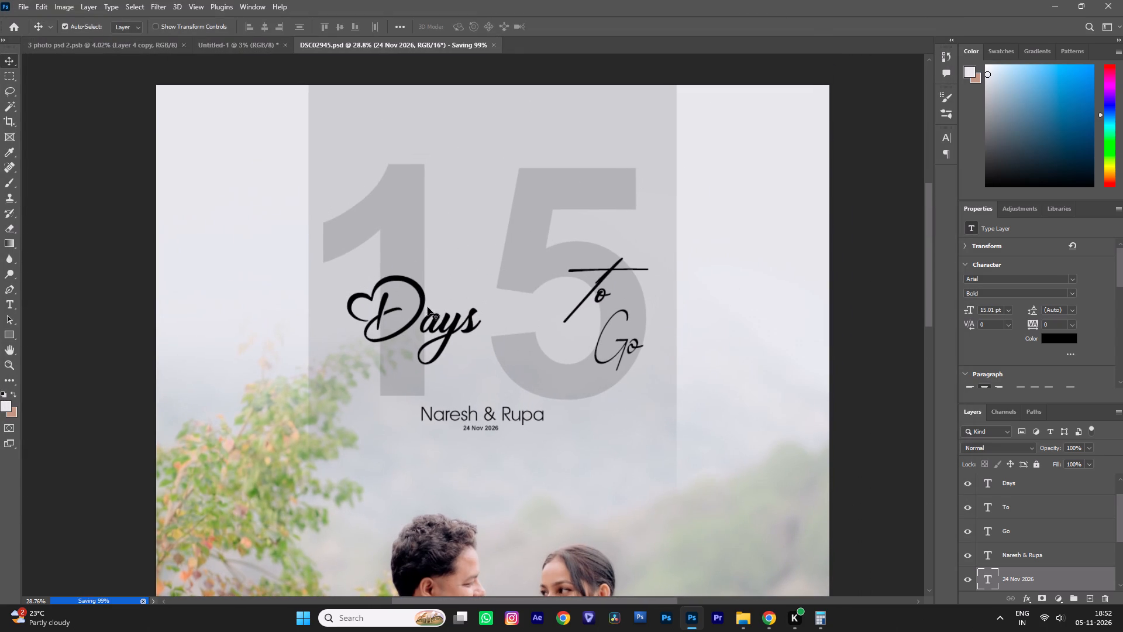
pyautogui.rightClick(421, 303)
pyautogui.click(426, 307)
pyautogui.press('t')
pyautogui.moveTo(404, 296); pyautogui.dragTo(424, 296)
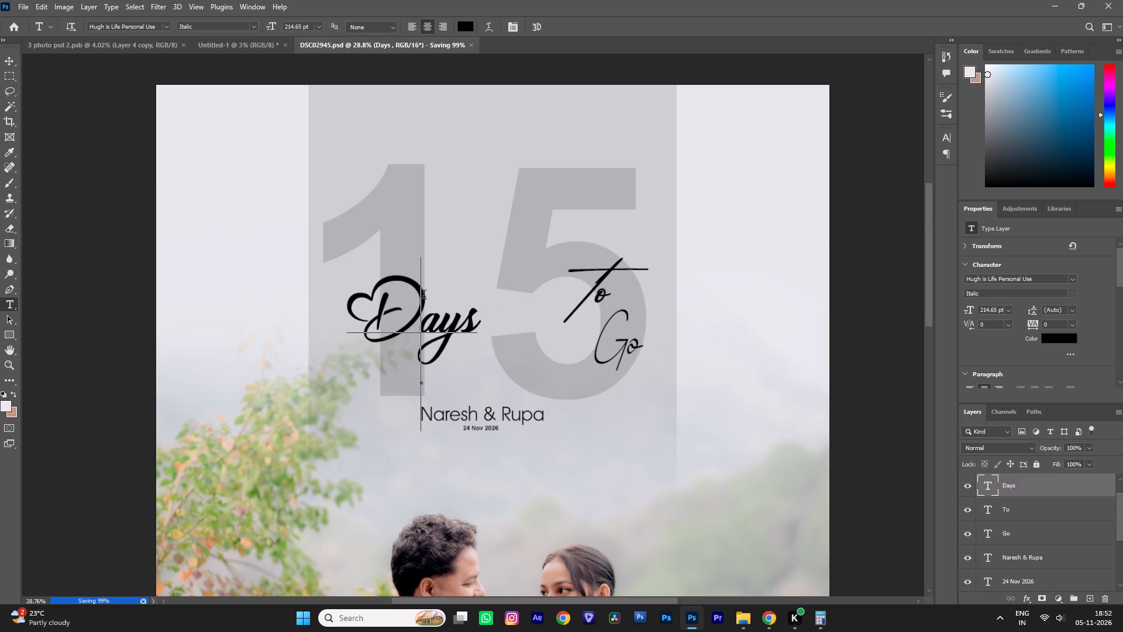
pyautogui.moveTo(424, 296); pyautogui.dragTo(607, 303)
pyautogui.click(535, 23)
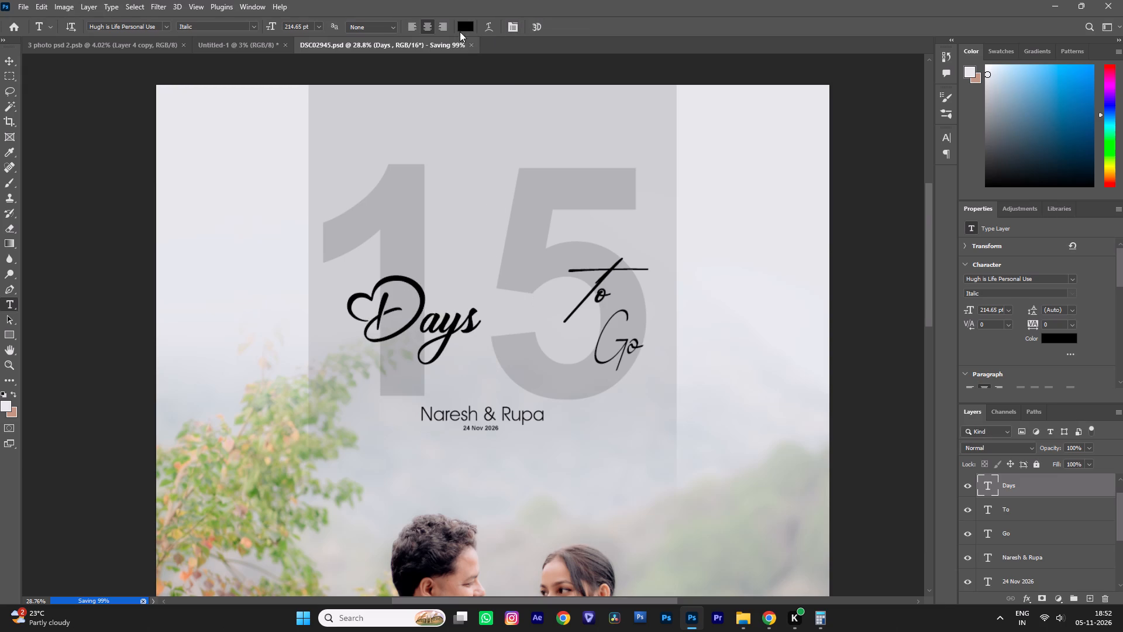
pyautogui.click(470, 26)
pyautogui.click(283, 470)
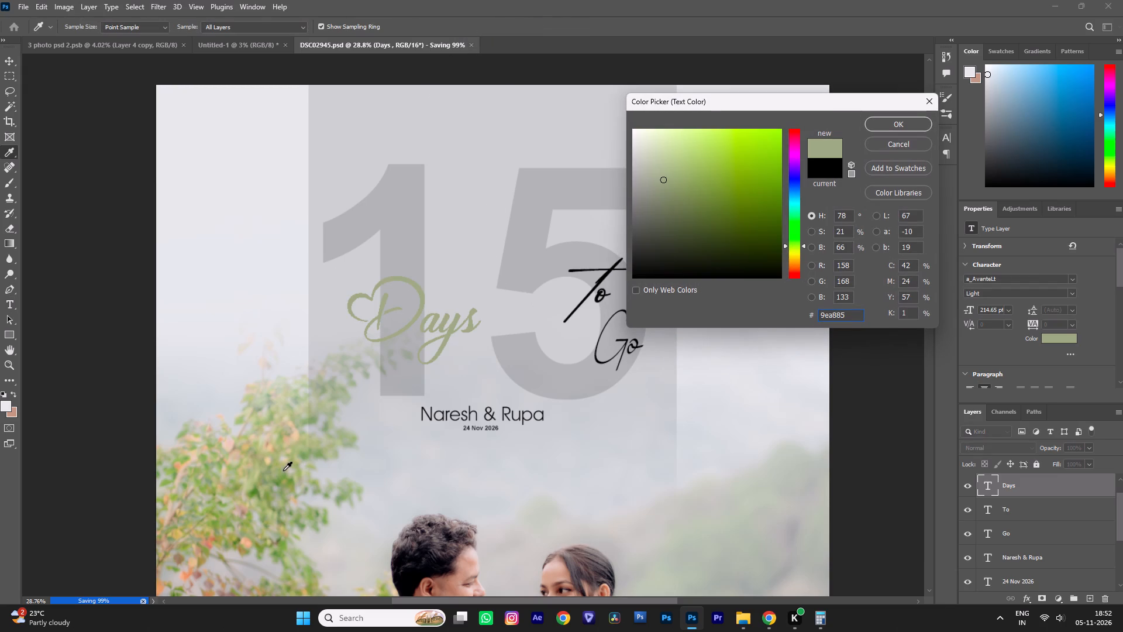
pyautogui.click(281, 547)
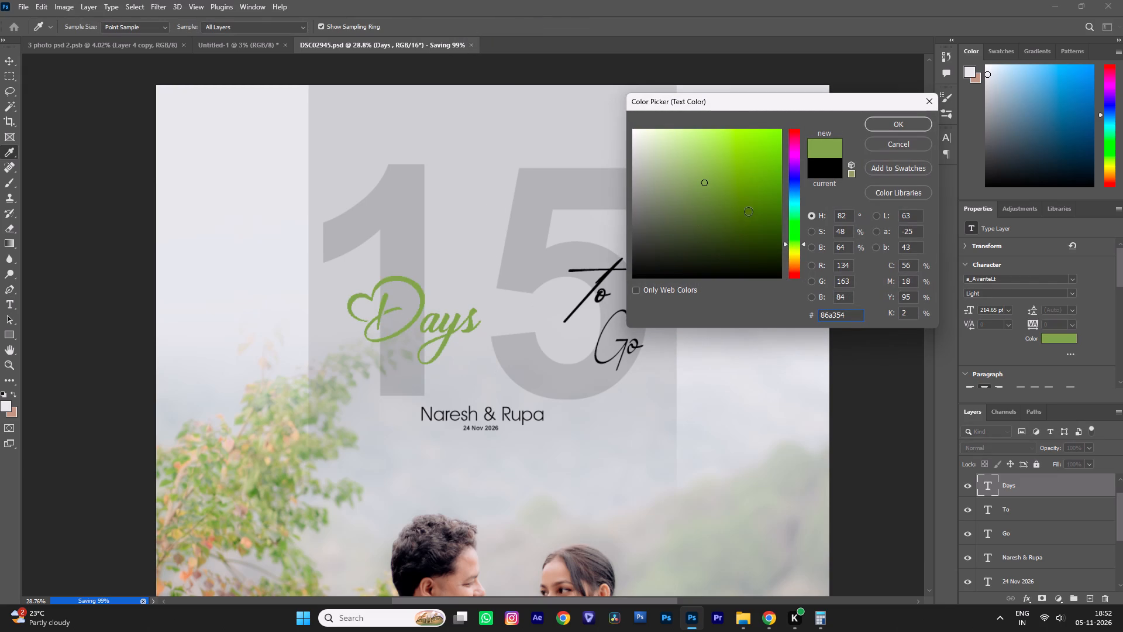
pyautogui.click(798, 243)
pyautogui.click(801, 243)
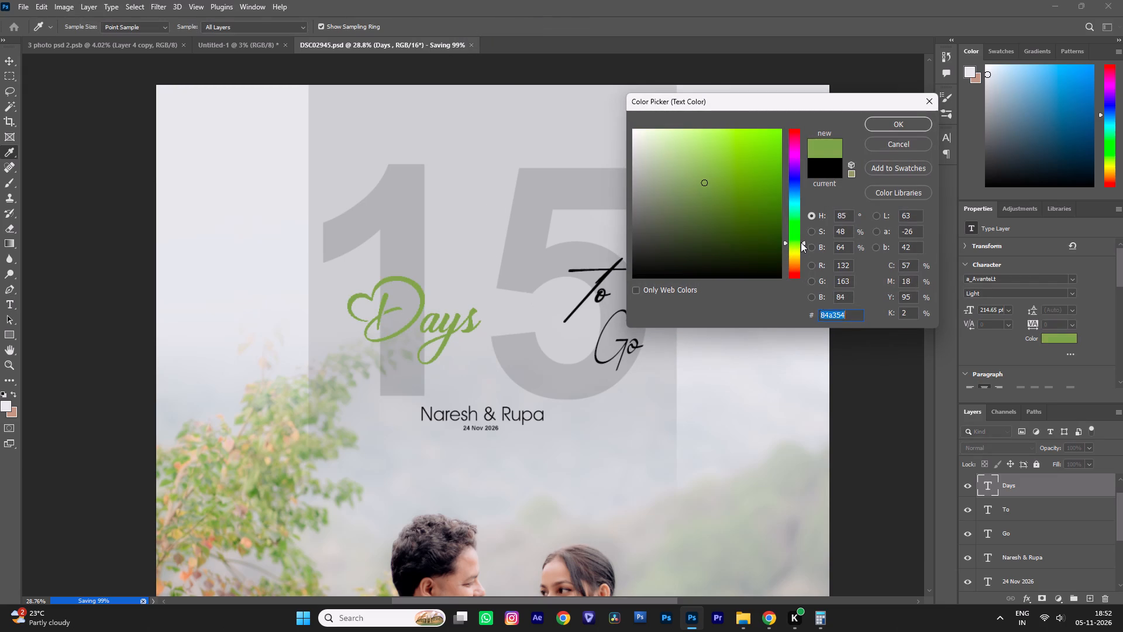
pyautogui.moveTo(753, 220); pyautogui.dragTo(777, 245)
pyautogui.moveTo(762, 244); pyautogui.dragTo(725, 242)
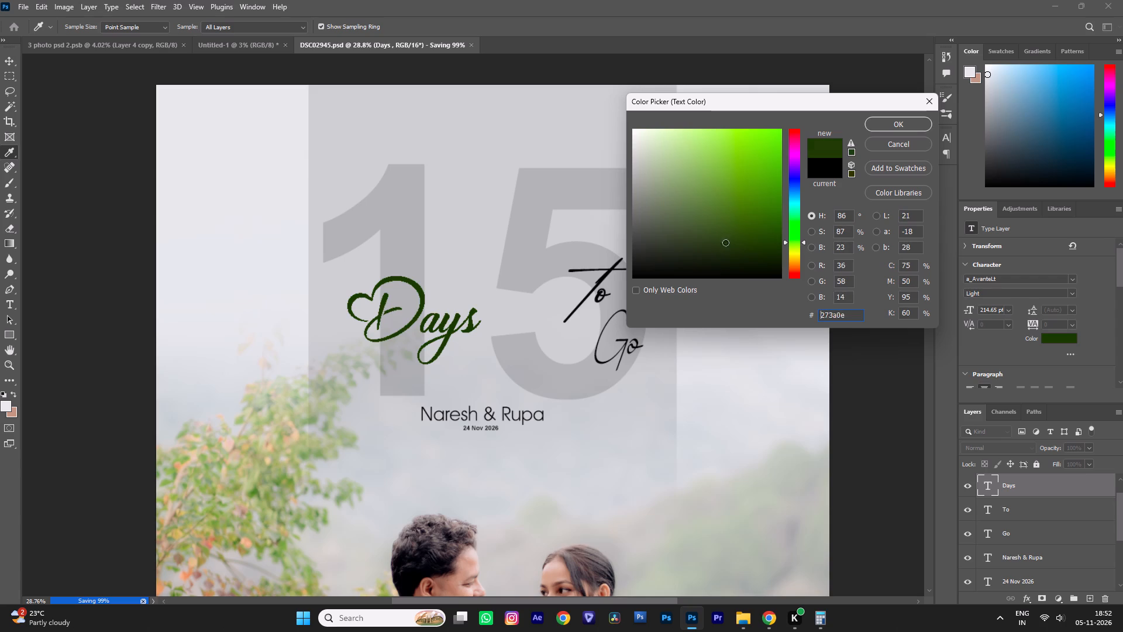
pyautogui.moveTo(725, 242); pyautogui.dragTo(700, 241)
pyautogui.moveTo(729, 241); pyautogui.dragTo(763, 250)
pyautogui.moveTo(767, 250); pyautogui.dragTo(767, 238)
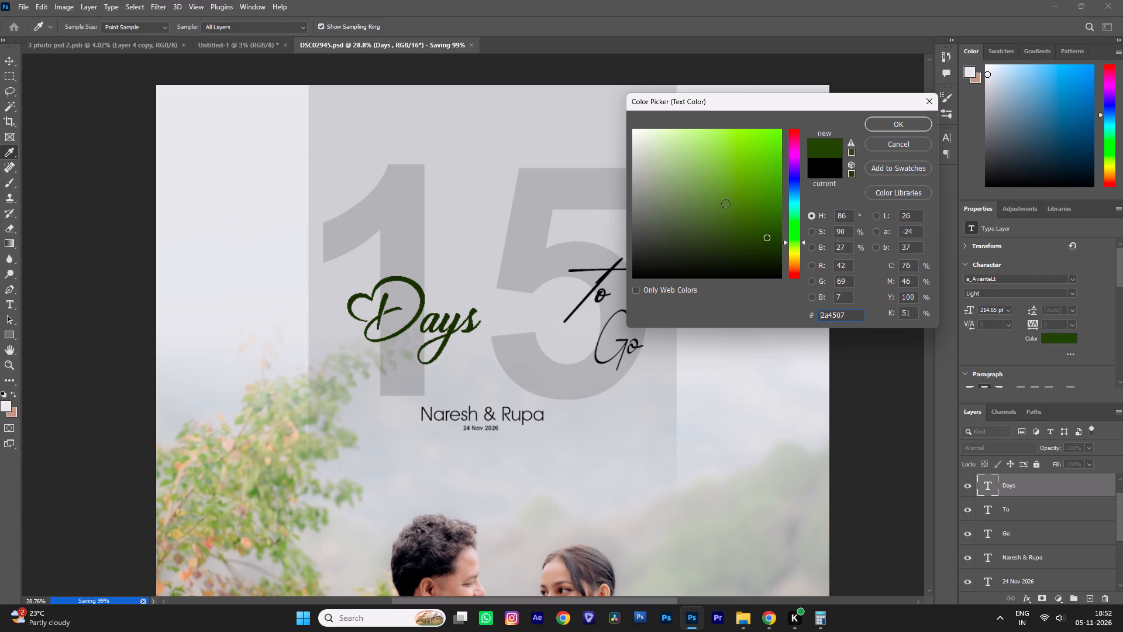
pyautogui.moveTo(725, 203); pyautogui.dragTo(767, 245)
pyautogui.click(776, 240)
pyautogui.press('Return')
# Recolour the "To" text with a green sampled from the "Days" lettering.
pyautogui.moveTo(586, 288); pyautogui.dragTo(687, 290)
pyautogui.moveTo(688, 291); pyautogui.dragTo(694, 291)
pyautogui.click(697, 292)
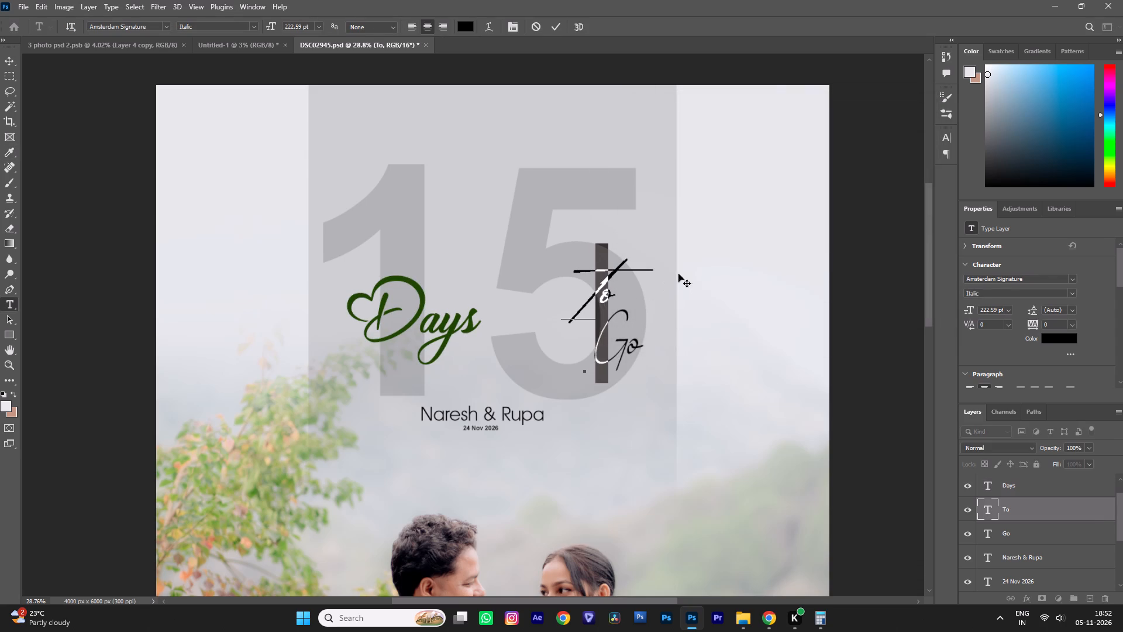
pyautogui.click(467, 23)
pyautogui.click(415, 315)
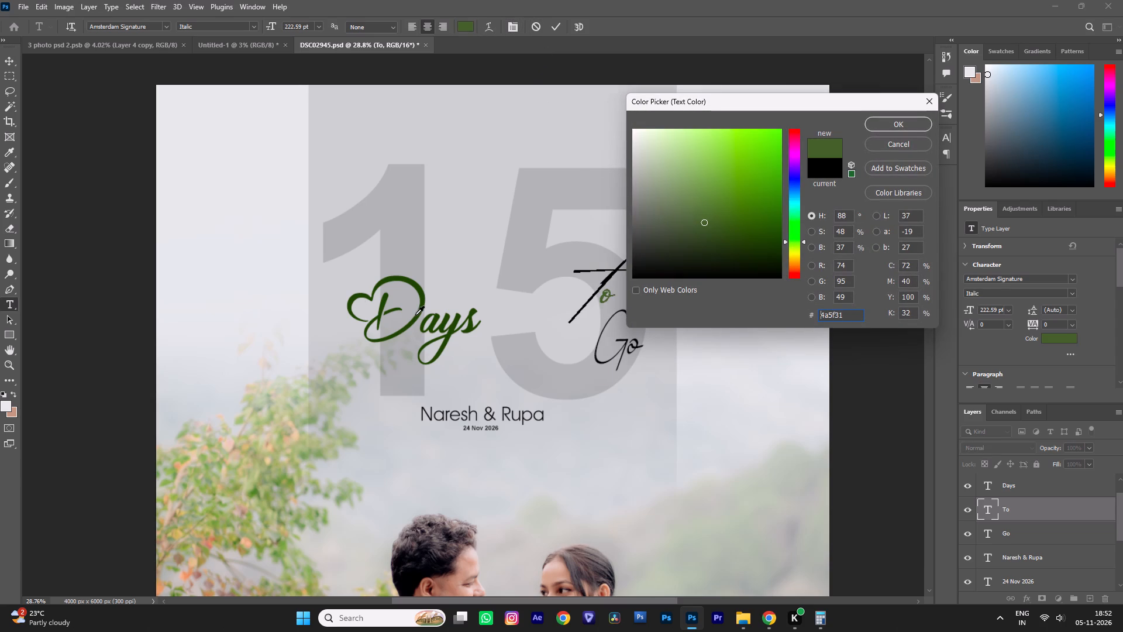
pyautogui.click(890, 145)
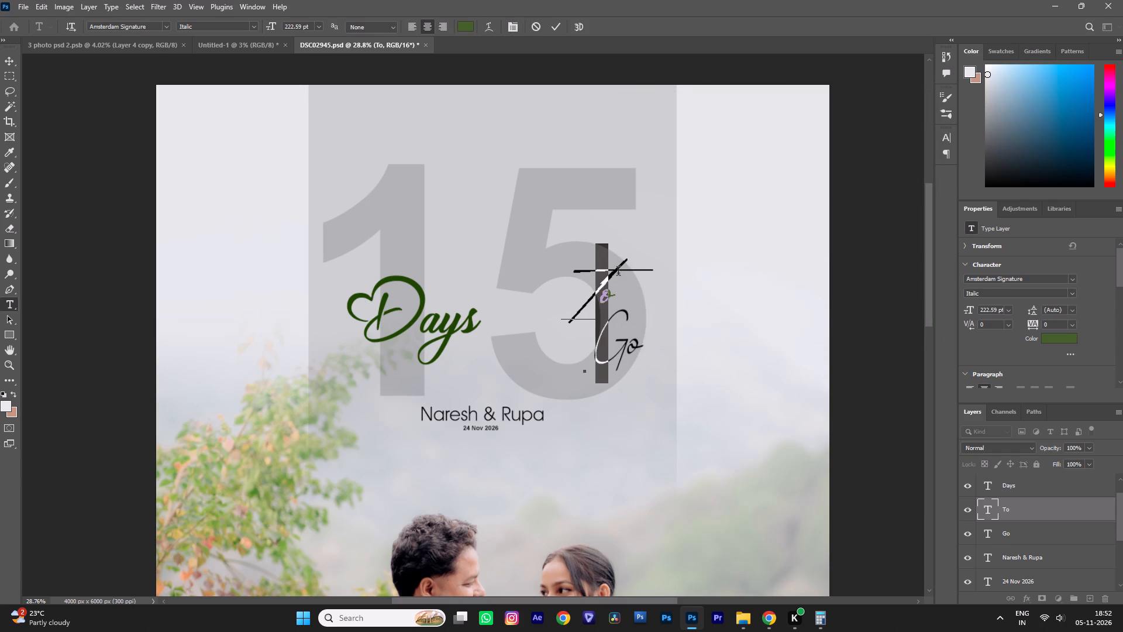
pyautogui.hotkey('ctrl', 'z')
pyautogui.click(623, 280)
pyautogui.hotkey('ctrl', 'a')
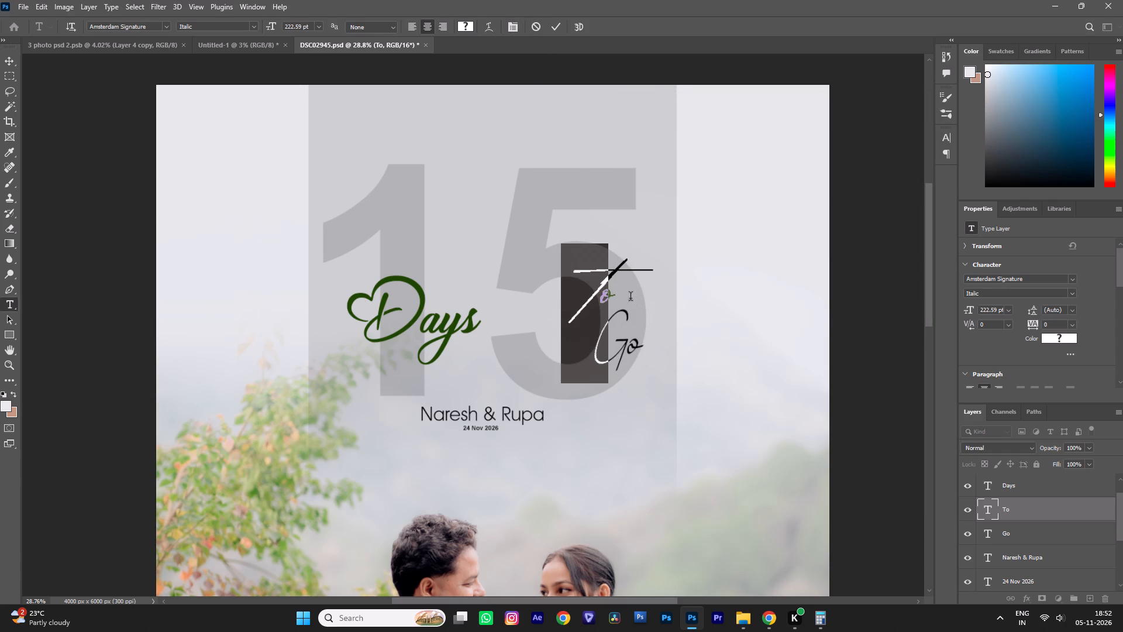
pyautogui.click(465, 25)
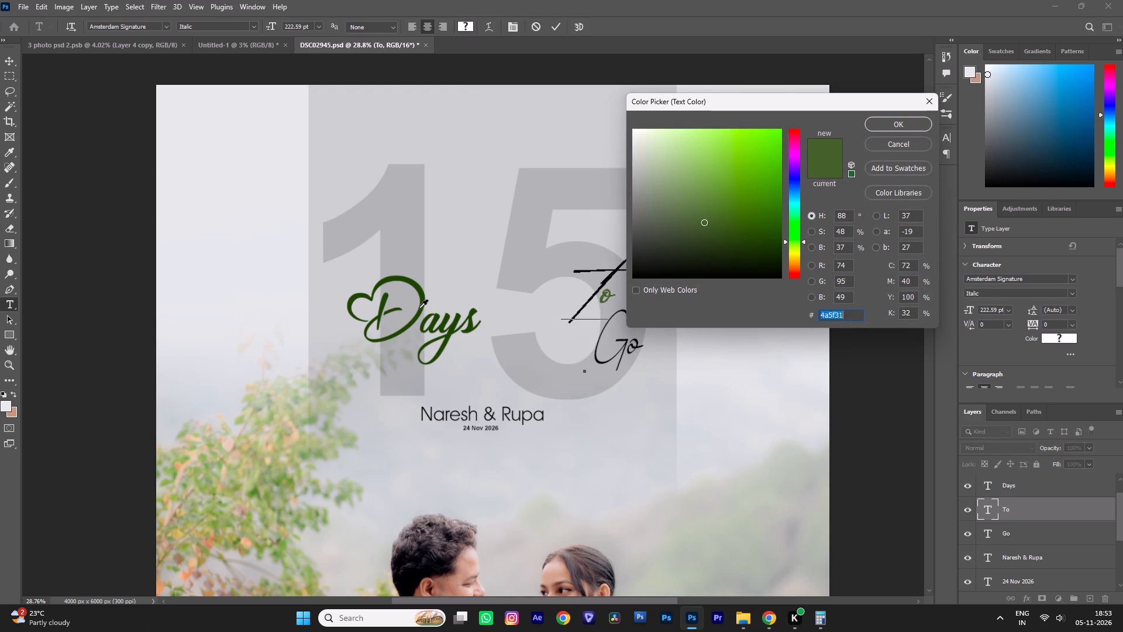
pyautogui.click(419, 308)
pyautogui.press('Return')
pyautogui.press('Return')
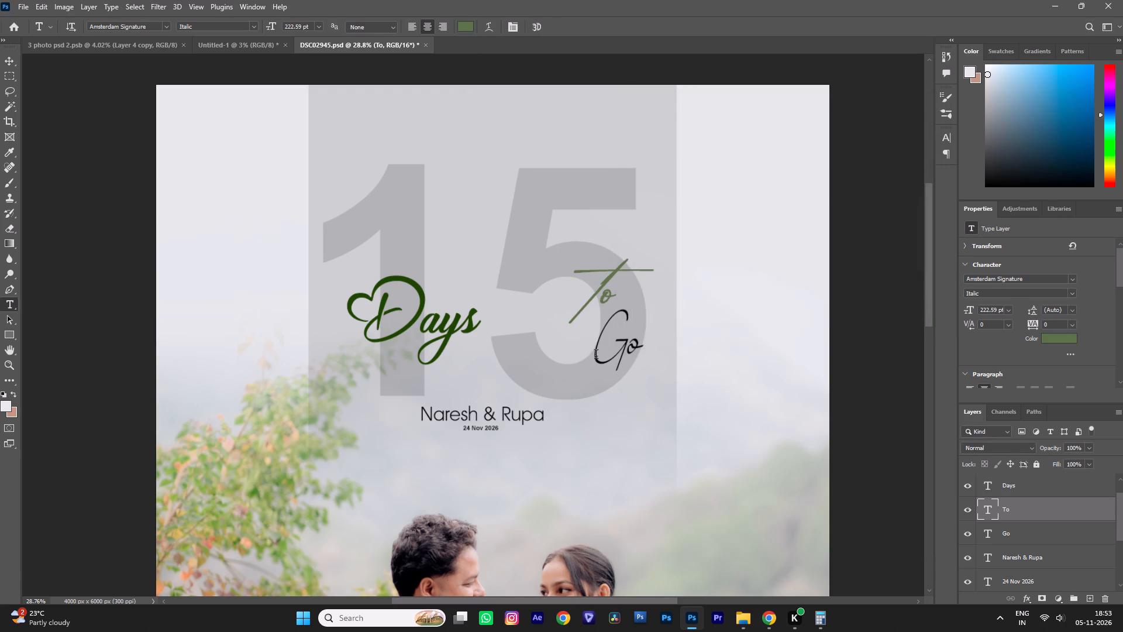
# Recolour the "Go" text dark green #284502, sampled from the "Days" lettering.
pyautogui.moveTo(596, 356); pyautogui.dragTo(724, 356)
pyautogui.click(466, 27)
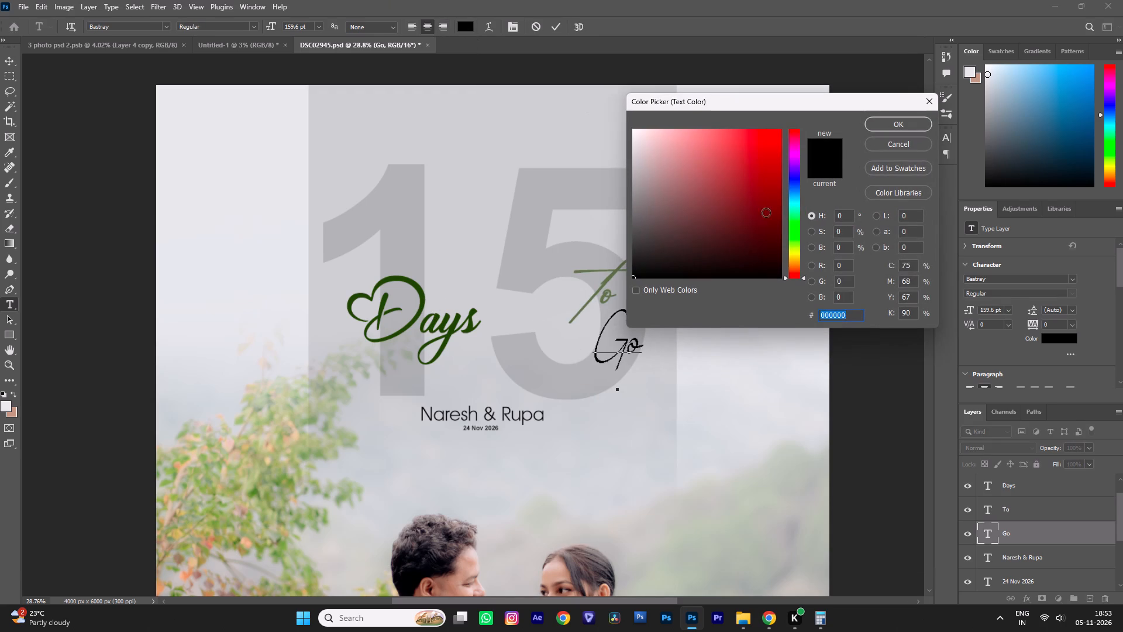
pyautogui.moveTo(760, 213); pyautogui.dragTo(787, 239)
pyautogui.moveTo(779, 235); pyautogui.dragTo(778, 226)
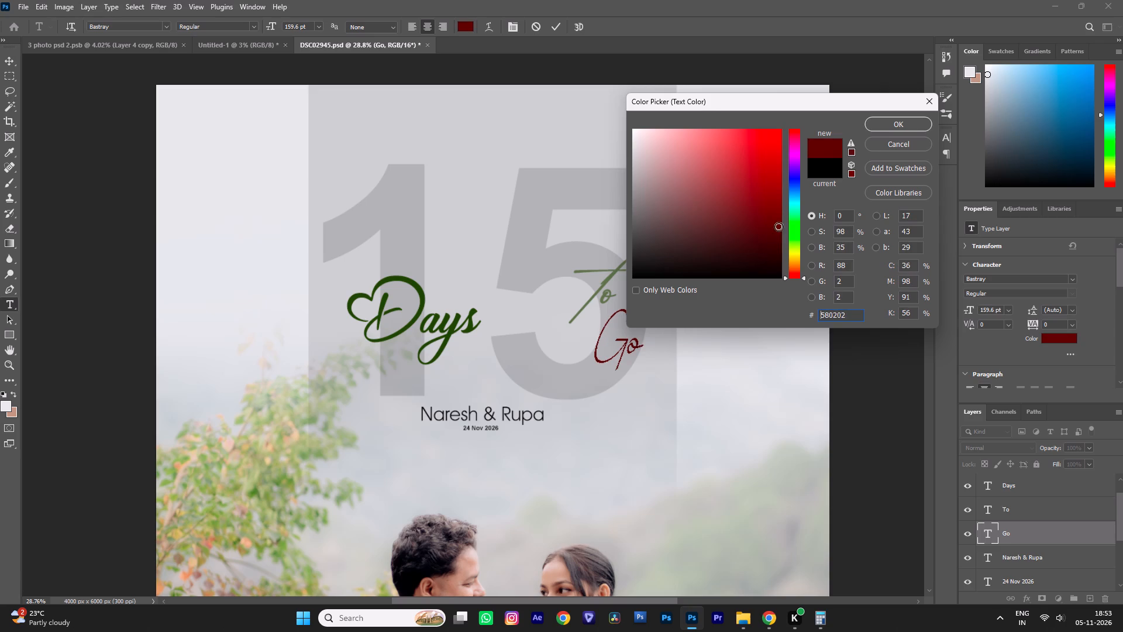
pyautogui.click(467, 571)
pyautogui.scroll(-6, 586, 482)
pyautogui.click(408, 327)
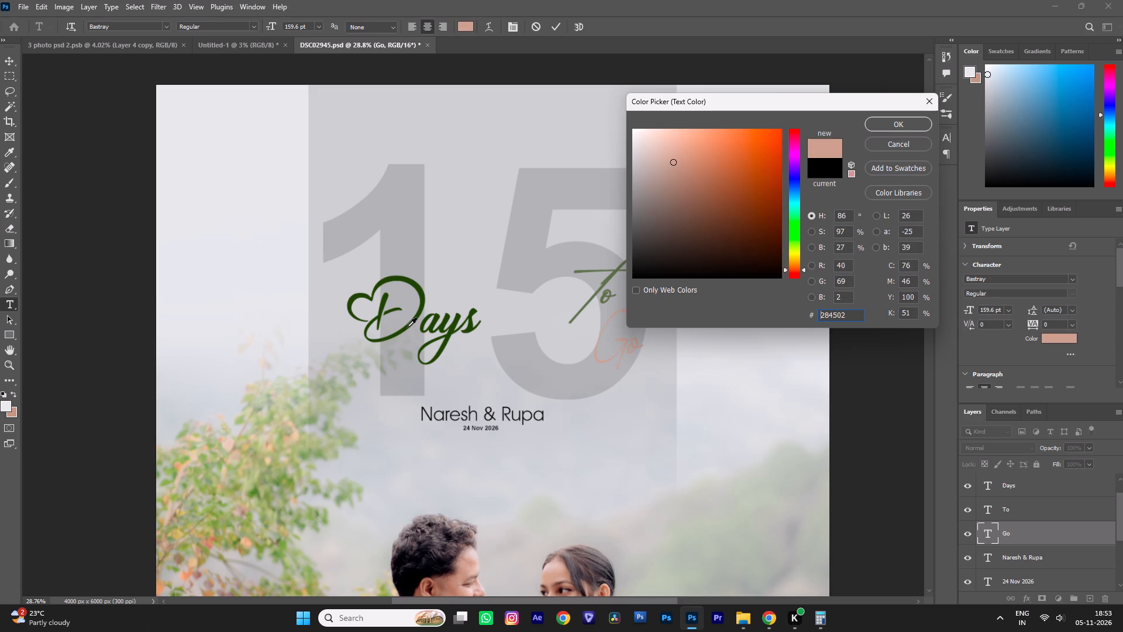
pyautogui.press('Return')
pyautogui.press('Return')
# Recolour the whole "To" text dark green #284502, sampled from the "Days" lettering.
pyautogui.keyDown('alt'); pyautogui.scroll(6, 633, 276); pyautogui.keyUp('alt')
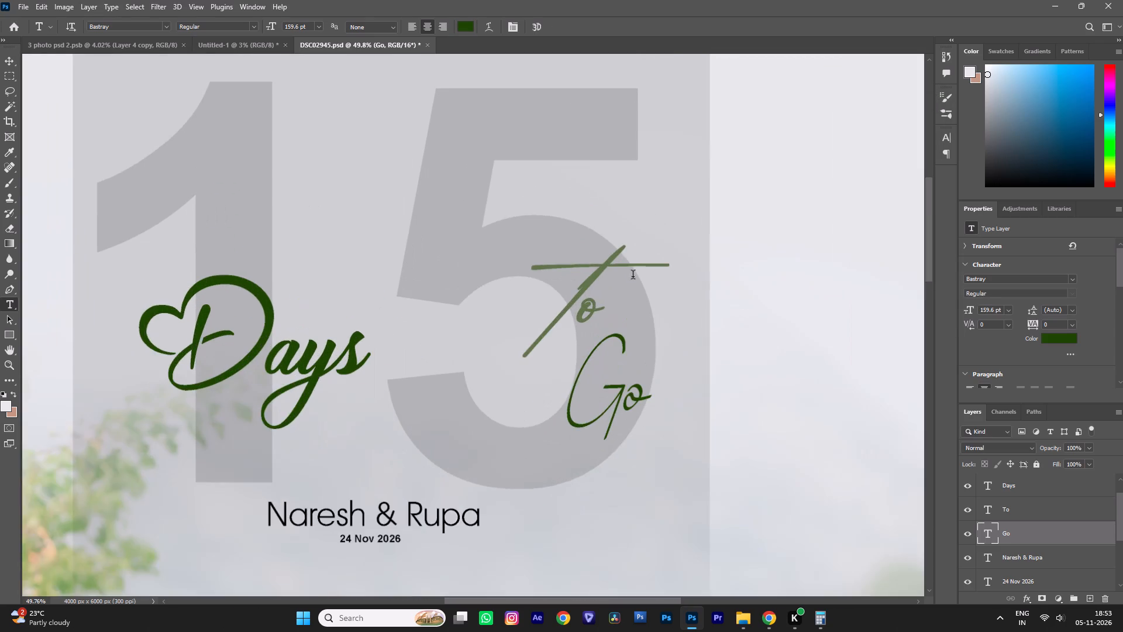
pyautogui.keyDown('alt'); pyautogui.scroll(3, 633, 276); pyautogui.keyUp('alt')
pyautogui.moveTo(556, 287); pyautogui.dragTo(704, 289)
pyautogui.click(458, 29)
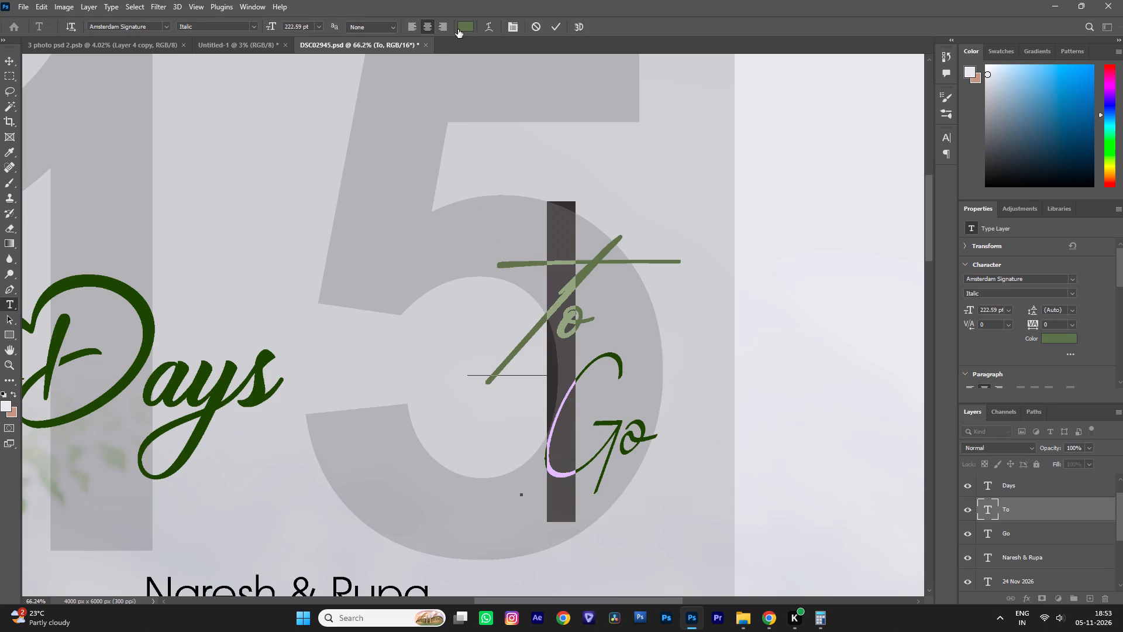
pyautogui.click(215, 404)
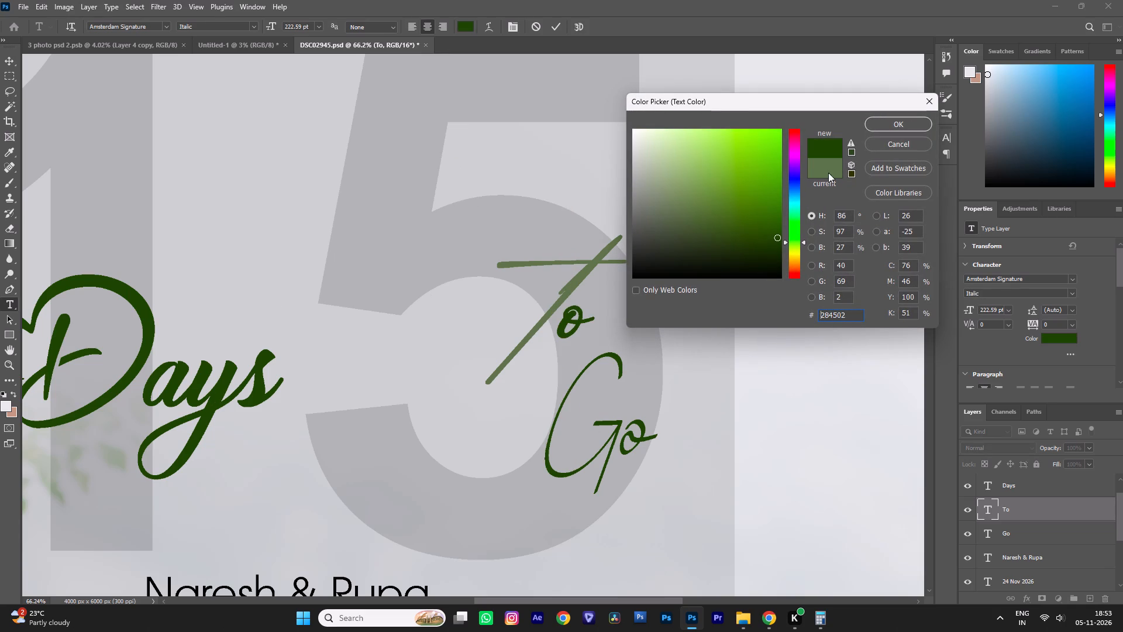
pyautogui.click(889, 147)
pyautogui.hotkey('ctrl', 'a')
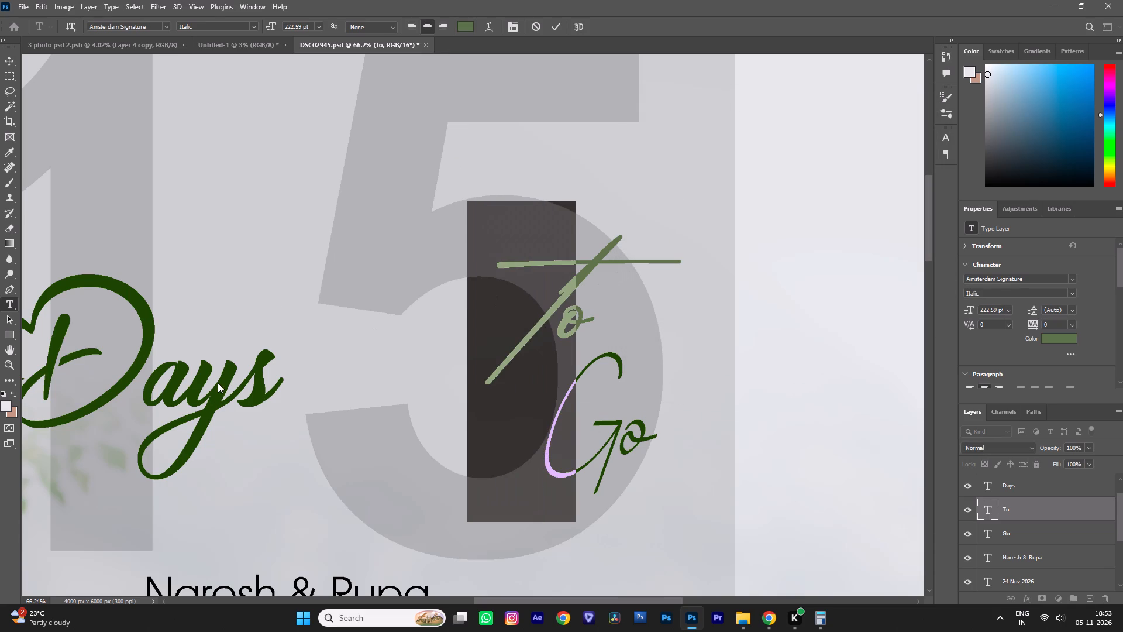
pyautogui.click(463, 23)
pyautogui.click(216, 391)
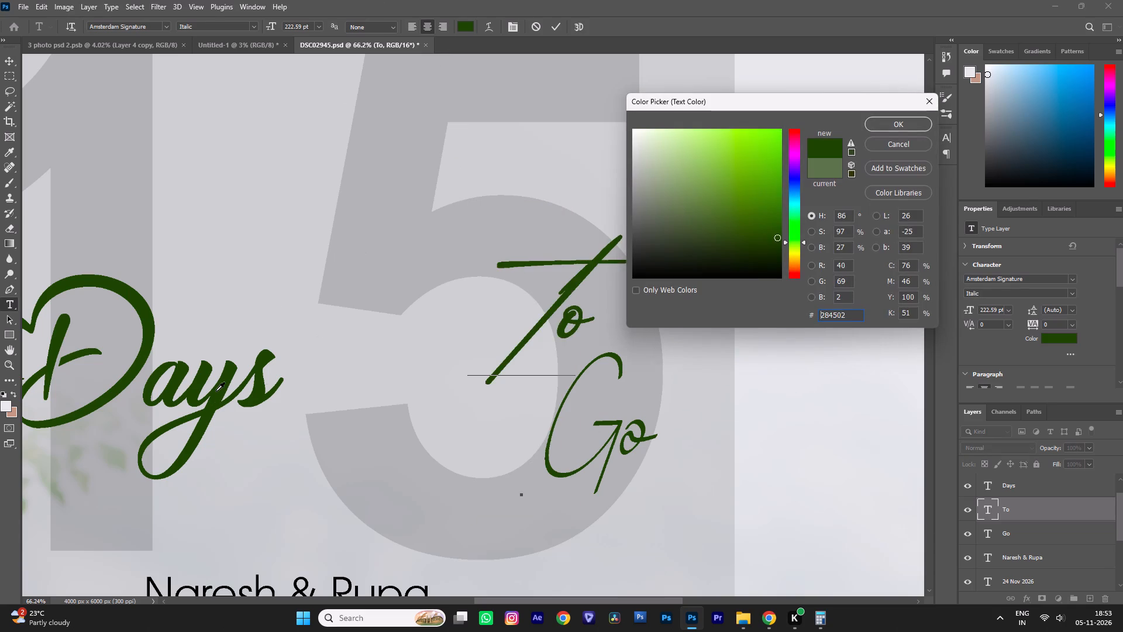
pyautogui.press('Return')
pyautogui.press('Return')
# Recolour the "Naresh & Rupa" text dark red, #650c0c.
pyautogui.keyDown('alt'); pyautogui.scroll(-15, 246, 390); pyautogui.keyUp('alt')
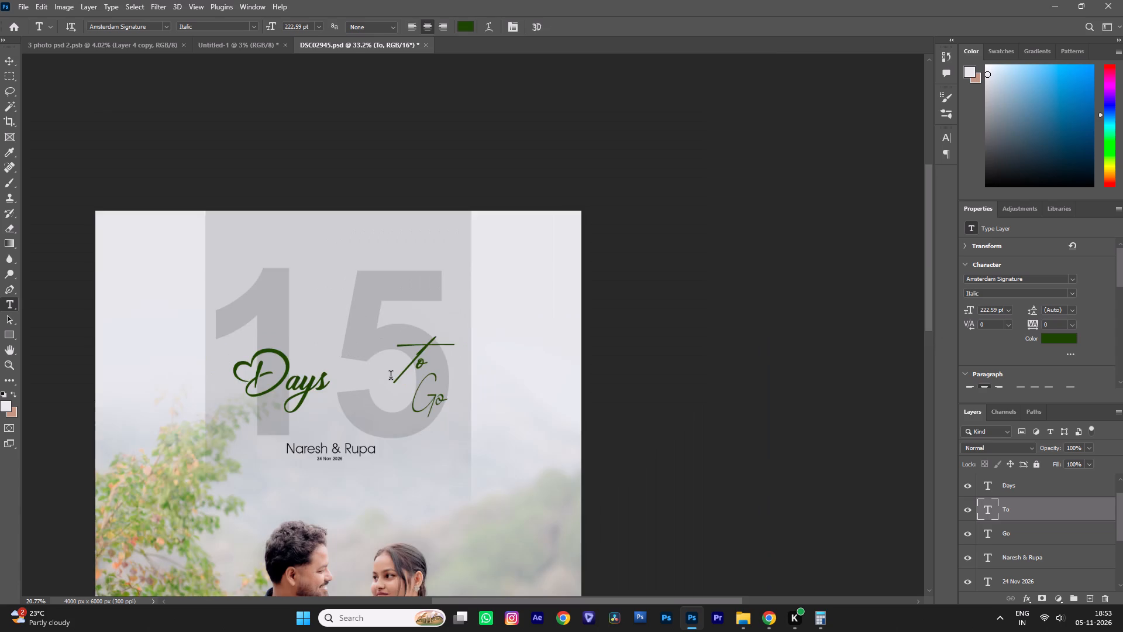
pyautogui.keyDown('alt'); pyautogui.scroll(-2, 391, 377); pyautogui.keyUp('alt')
pyautogui.press('space')
pyautogui.press('space')
pyautogui.press('space')
pyautogui.press('space')
pyautogui.press('space')
pyautogui.moveTo(383, 421); pyautogui.dragTo(401, 411)
pyautogui.click(459, 358)
pyautogui.keyDown('alt'); pyautogui.scroll(12, 564, 308); pyautogui.keyUp('alt')
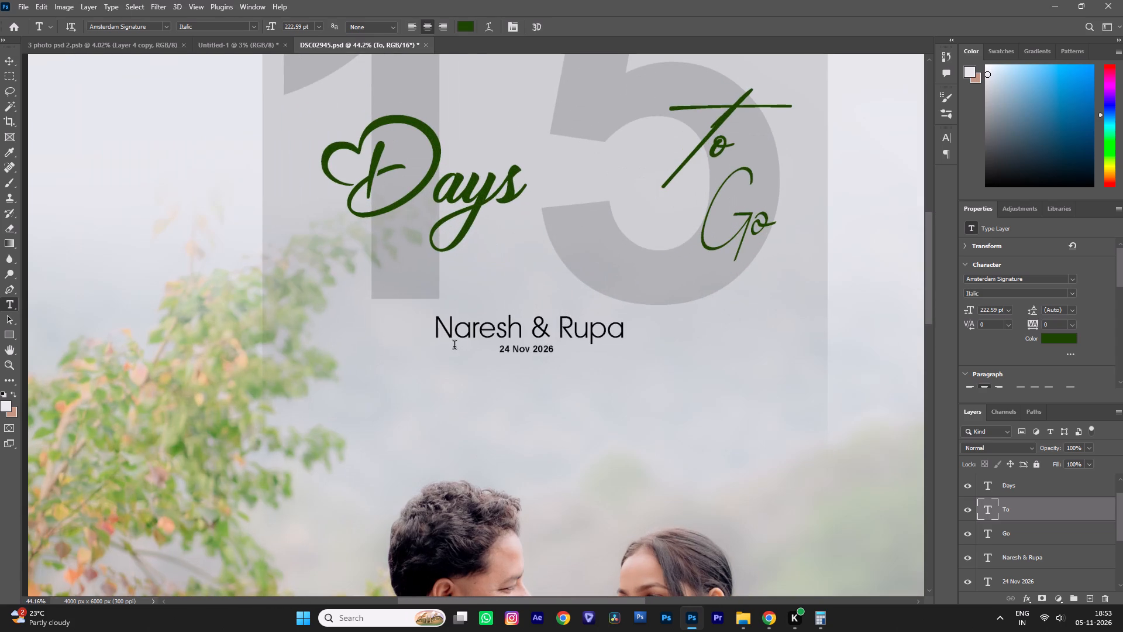
pyautogui.moveTo(438, 334); pyautogui.dragTo(503, 334)
pyautogui.click(676, 331)
pyautogui.click(608, 332)
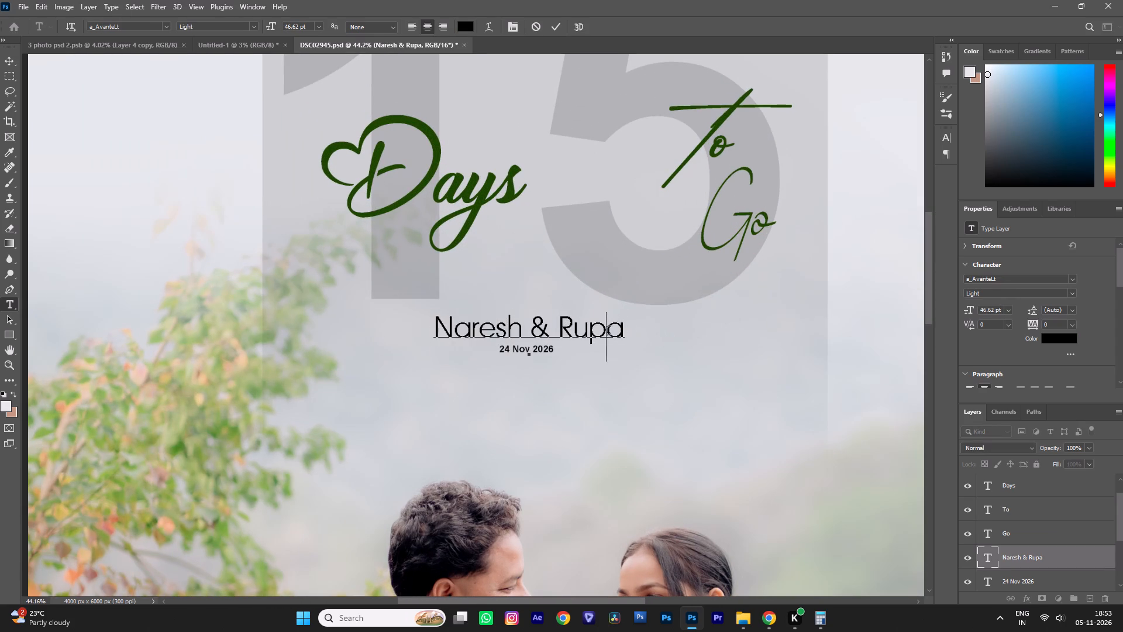
pyautogui.hotkey('ctrl', 'a')
pyautogui.scroll(1, 419, 25)
pyautogui.click(467, 26)
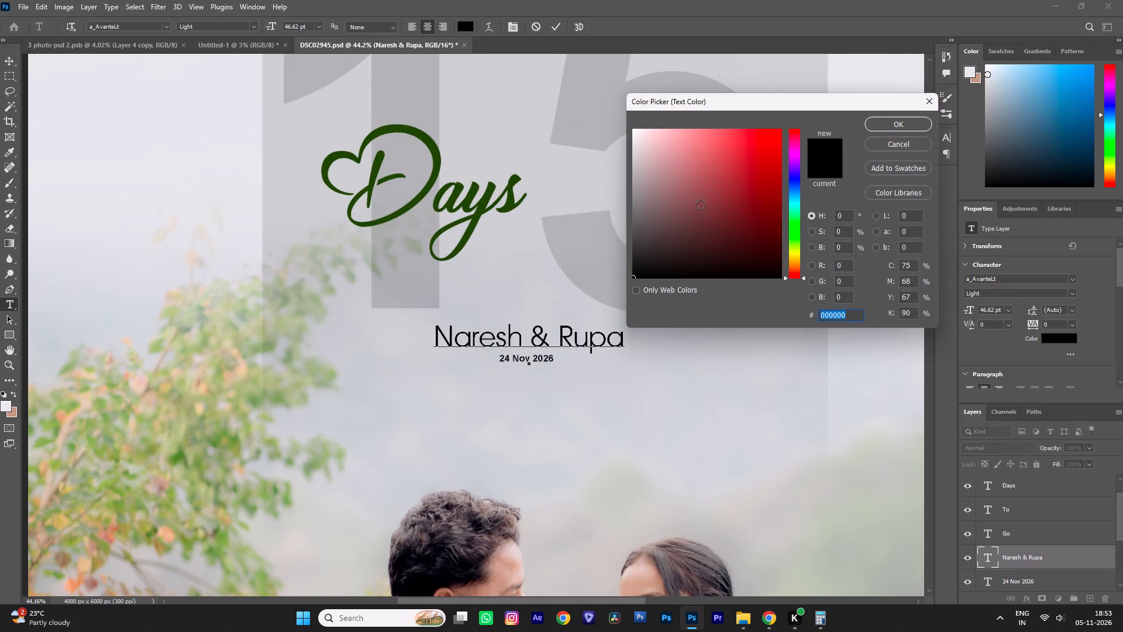
pyautogui.moveTo(731, 218); pyautogui.dragTo(760, 227)
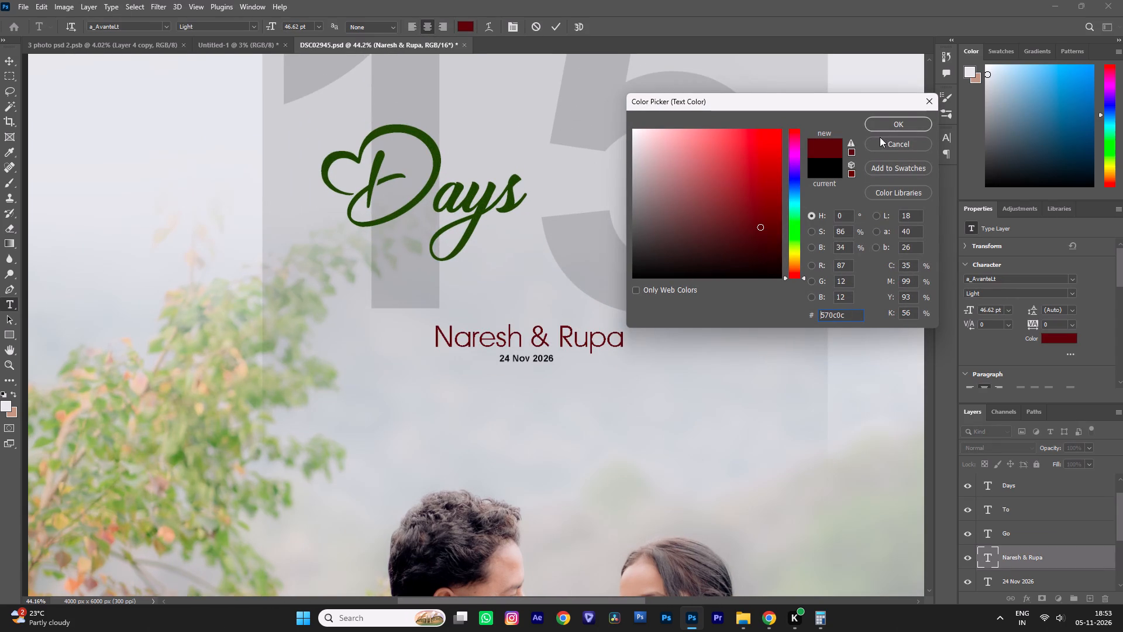
pyautogui.moveTo(687, 177); pyautogui.dragTo(673, 164)
pyautogui.moveTo(677, 164); pyautogui.dragTo(784, 207)
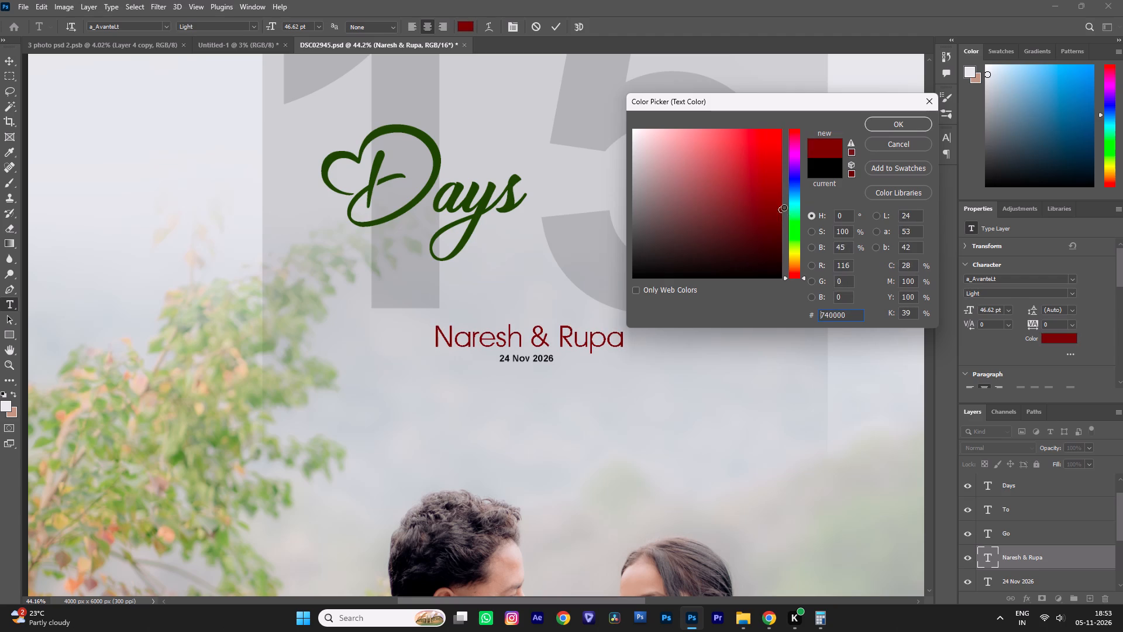
pyautogui.moveTo(784, 207); pyautogui.dragTo(764, 219)
pyautogui.press('Return')
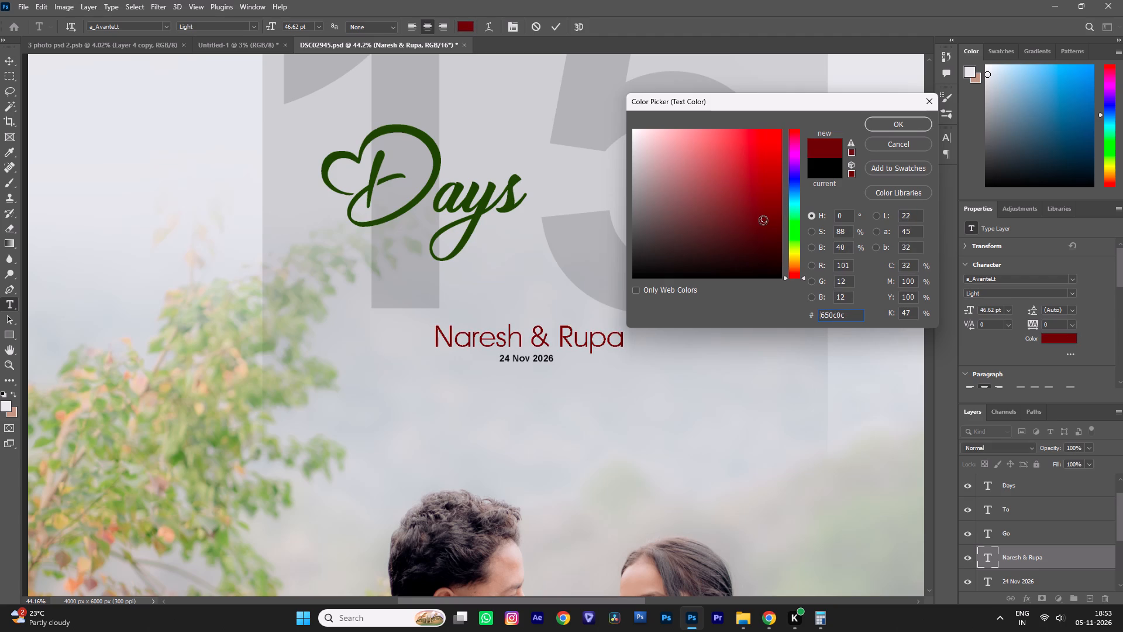
pyautogui.press('Return')
# Review the overall poster composition and the countdown and name text above the couple.
pyautogui.keyDown('alt'); pyautogui.scroll(-7, 763, 220); pyautogui.keyUp('alt')
pyautogui.click(777, 617)
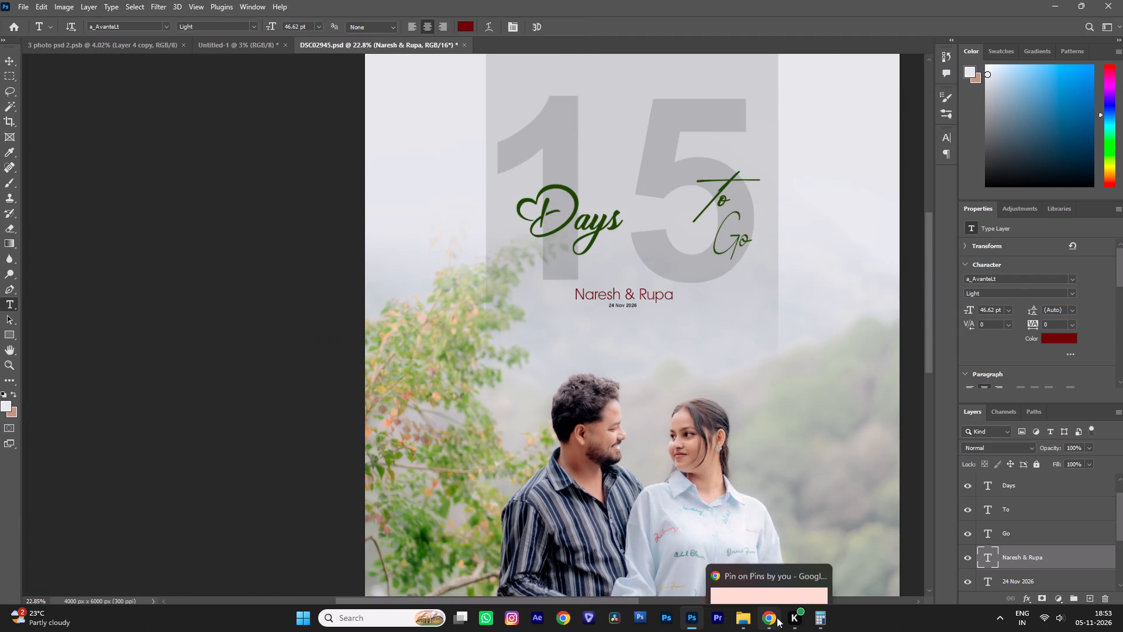
pyautogui.click(766, 623)
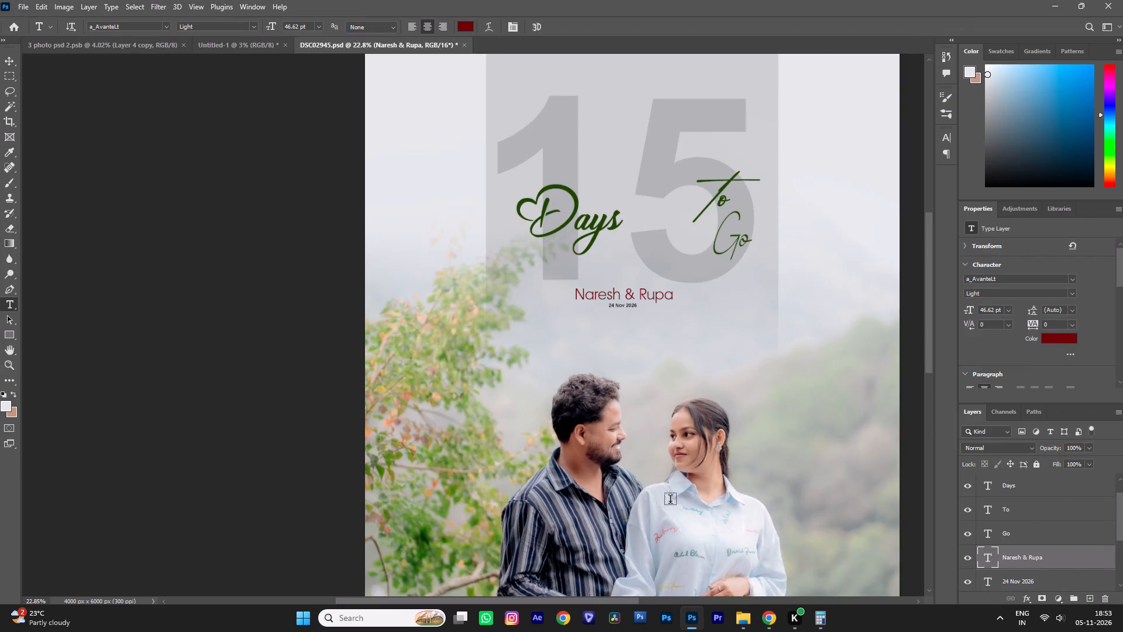
pyautogui.keyDown('alt'); pyautogui.scroll(-9, 609, 382); pyautogui.keyUp('alt')
pyautogui.press('space')
pyautogui.press('space')
pyautogui.press('space')
pyautogui.press('space')
pyautogui.moveTo(701, 459); pyautogui.dragTo(663, 417)
pyautogui.keyDown('alt'); pyautogui.scroll(2, 646, 396); pyautogui.keyUp('alt')
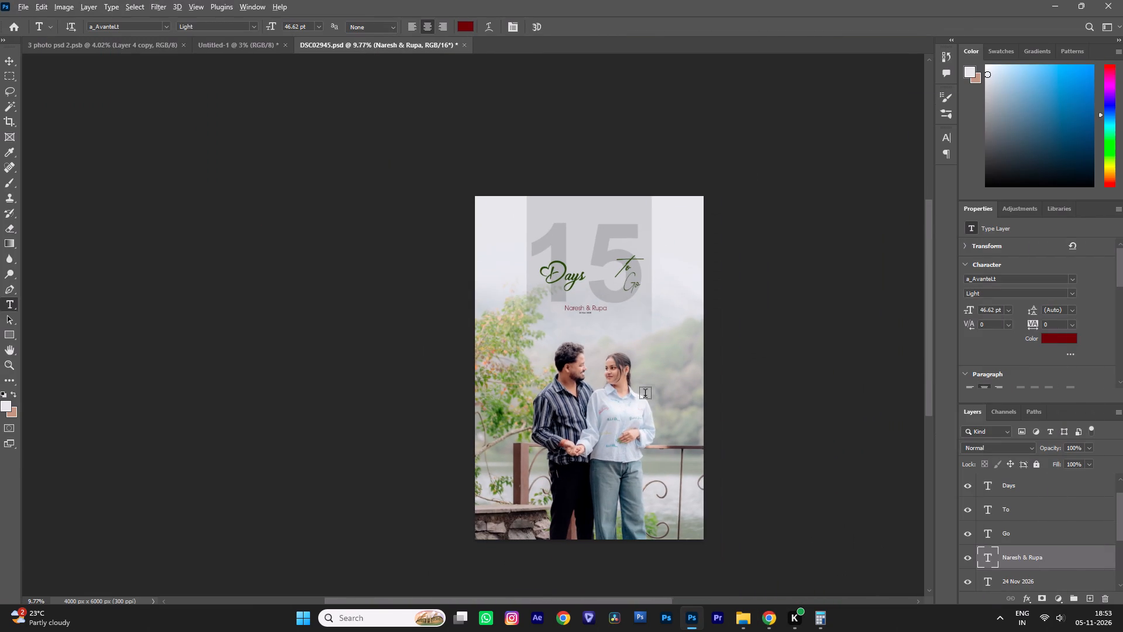
pyautogui.keyDown('alt'); pyautogui.scroll(2, 645, 395); pyautogui.keyUp('alt')
pyautogui.keyDown('alt'); pyautogui.scroll(9, 599, 263); pyautogui.keyUp('alt')
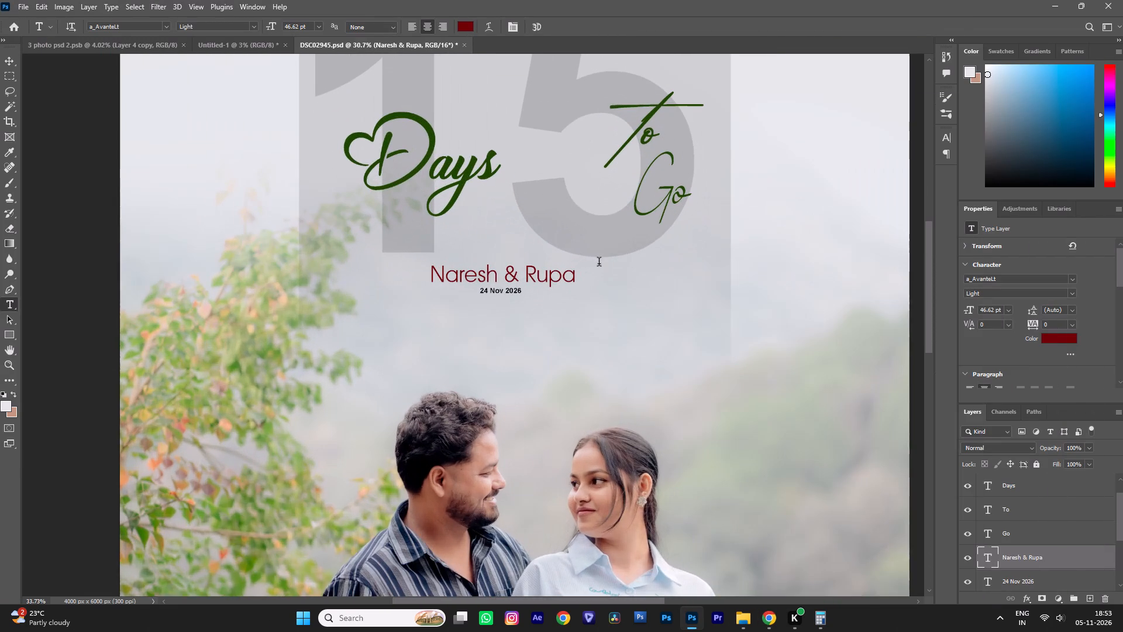
pyautogui.press('space')
pyautogui.press('space')
pyautogui.press('space')
pyautogui.press('space')
pyautogui.press('space')
pyautogui.press('space')
pyautogui.press('space')
pyautogui.press('space')
pyautogui.moveTo(605, 265); pyautogui.dragTo(603, 376)
pyautogui.press('v')
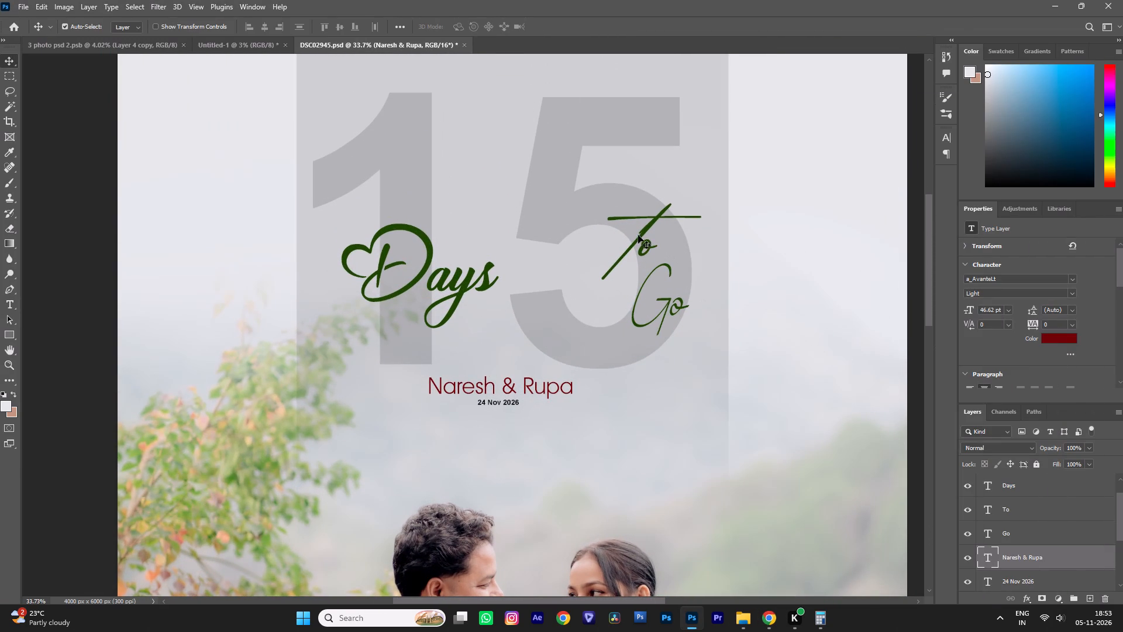
# Move the "To" text closer beside "Days" and scale it up to about 136%.
pyautogui.rightClick(638, 235)
pyautogui.click(649, 239)
pyautogui.moveTo(645, 233); pyautogui.dragTo(581, 275)
pyautogui.hotkey('ctrl', 't')
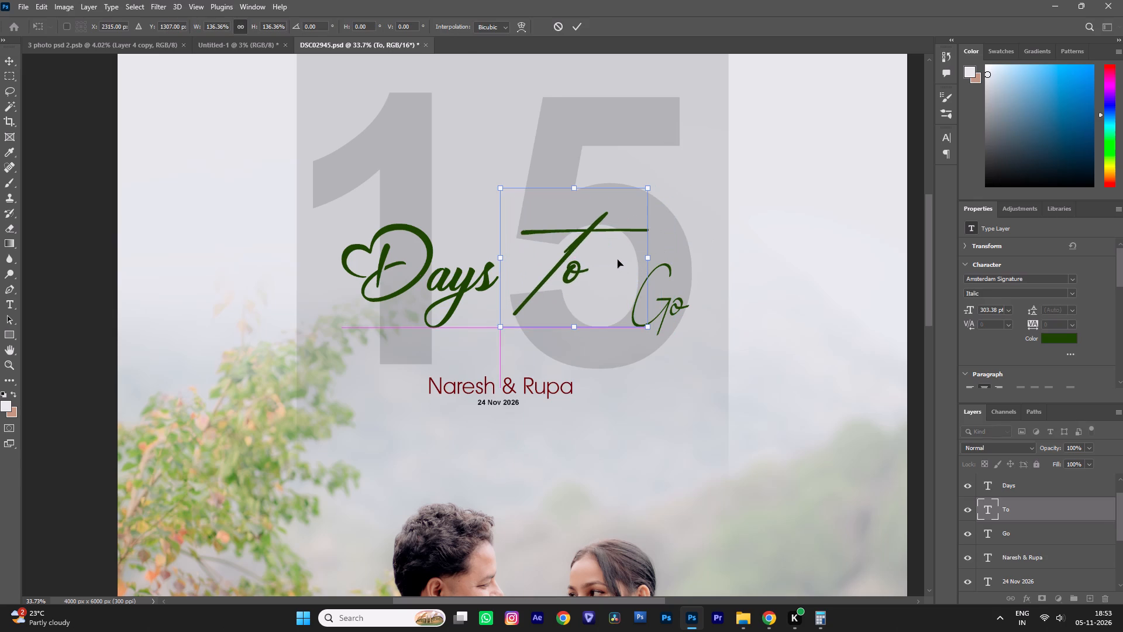
pyautogui.press('Return')
pyautogui.keyDown('alt'); pyautogui.scroll(5, 620, 260); pyautogui.keyUp('alt')
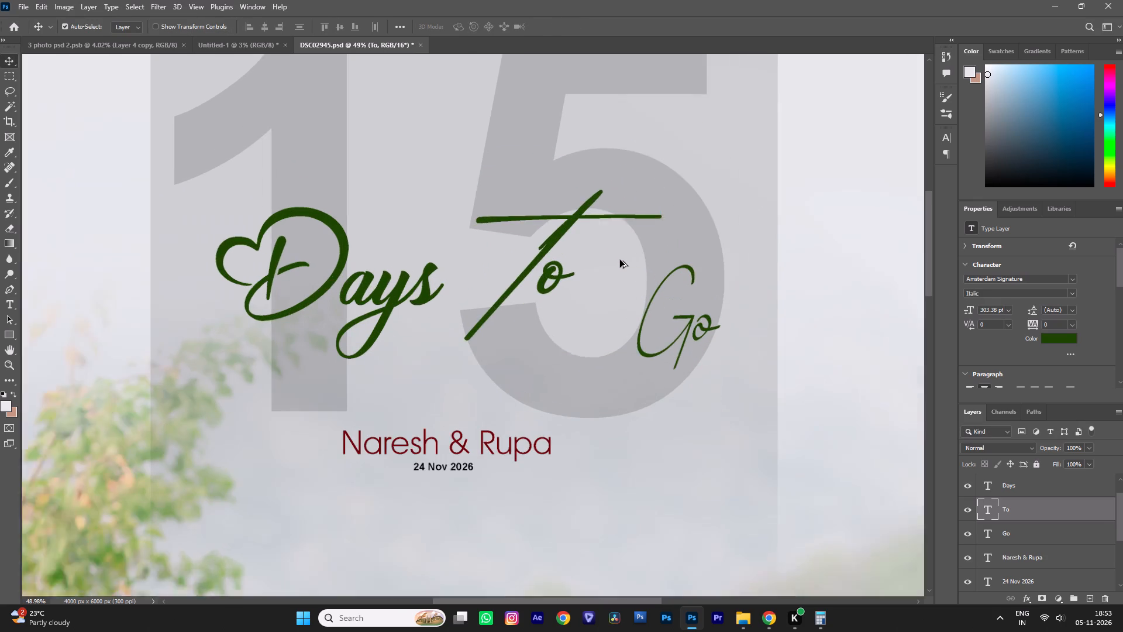
# Scale the "Go" text down to about 87% and place it closer to "To", inside the 5's bowl.
pyautogui.rightClick(694, 336)
pyautogui.click(705, 341)
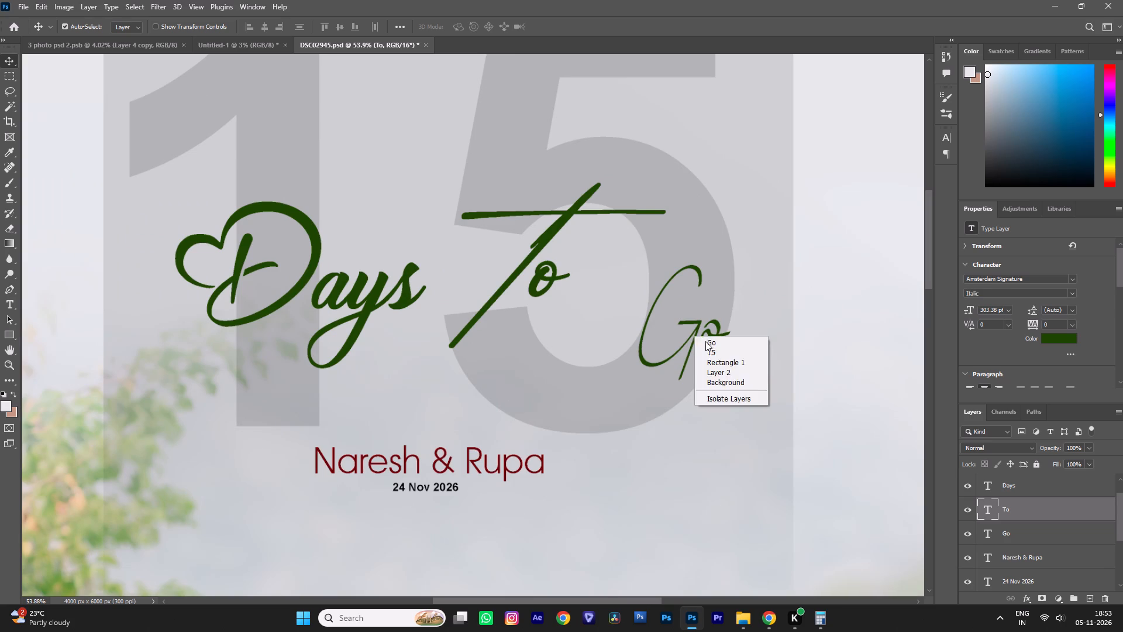
pyautogui.moveTo(702, 340); pyautogui.dragTo(676, 338)
pyautogui.hotkey('ctrl', 't')
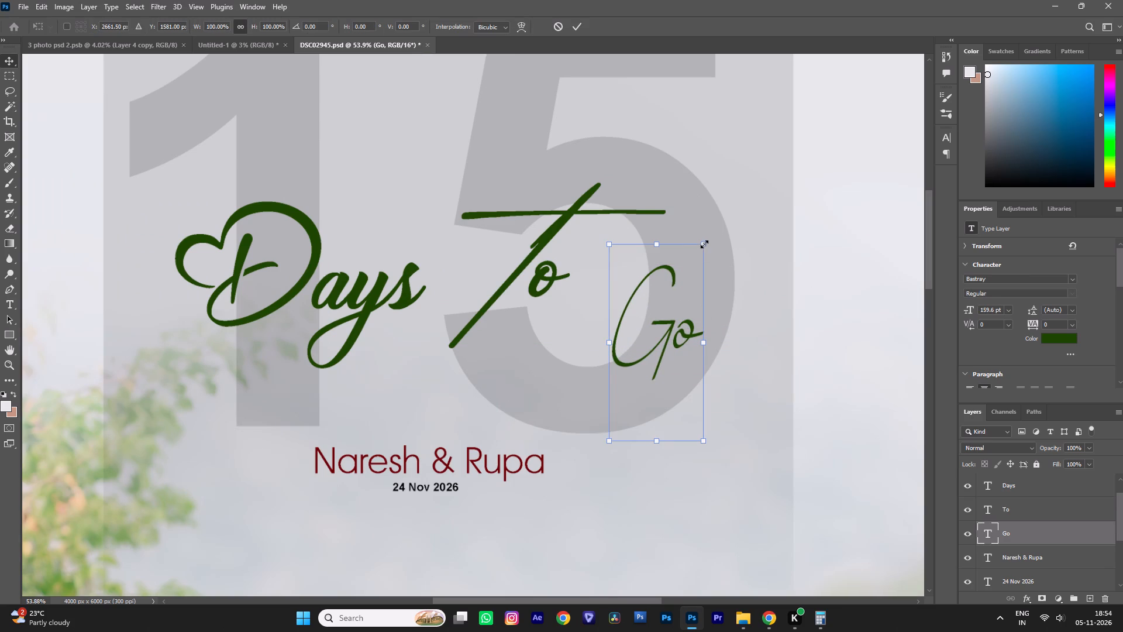
pyautogui.moveTo(666, 342); pyautogui.dragTo(658, 327)
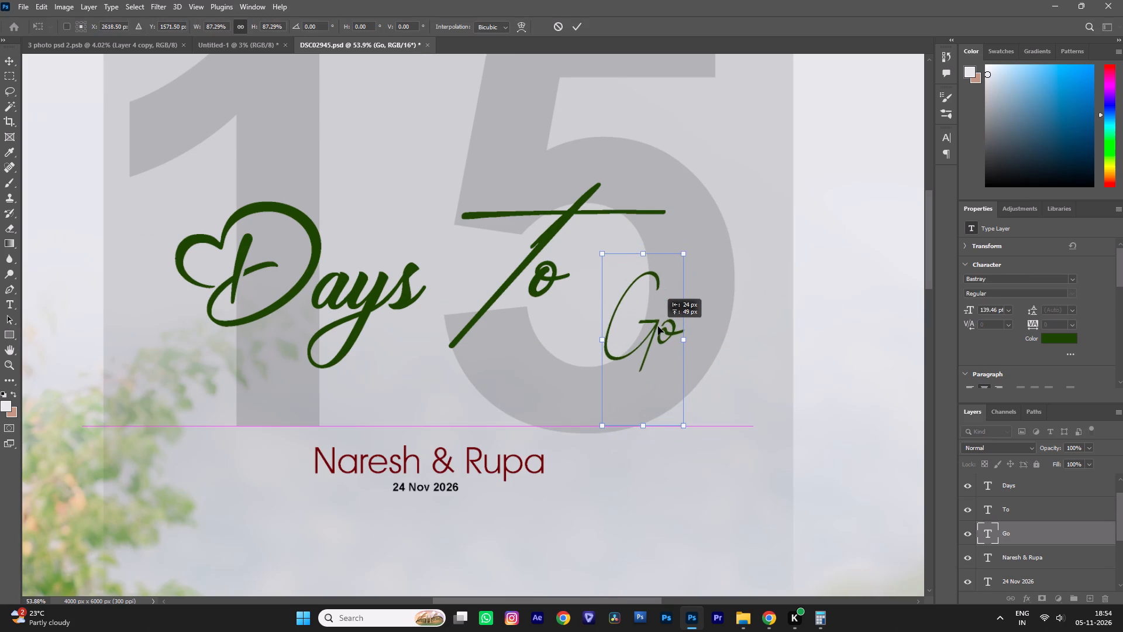
pyautogui.moveTo(658, 327); pyautogui.dragTo(666, 325)
pyautogui.press('Return')
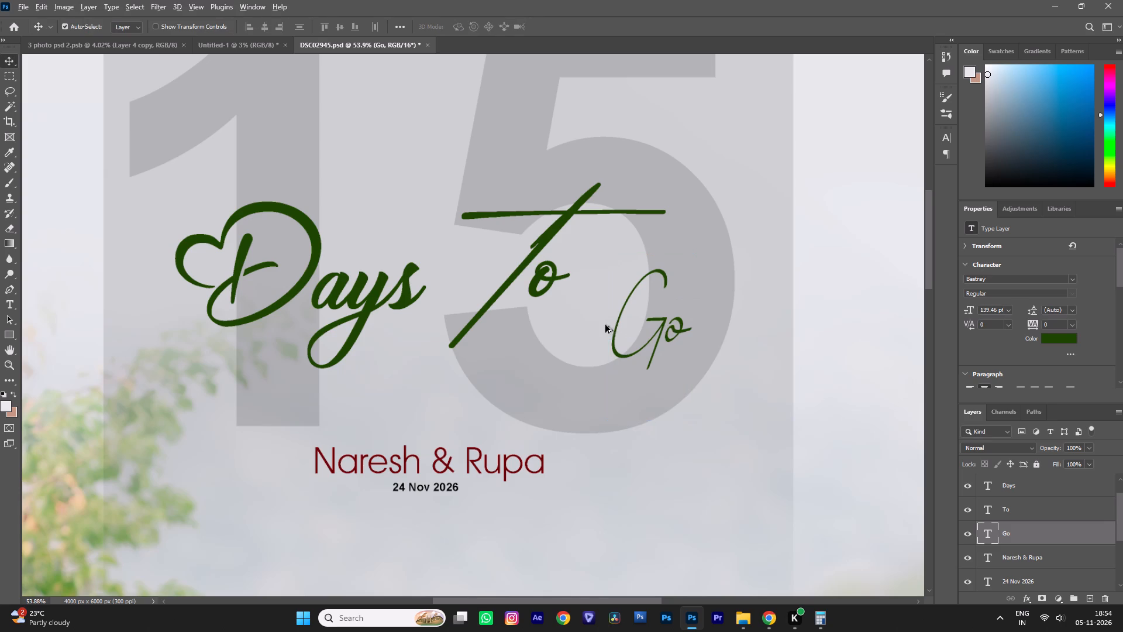
# Shift the "Naresh & Rupa" text right so it is horizontally centred on the poster below the 15.
pyautogui.keyDown('alt'); pyautogui.scroll(-18, 594, 335); pyautogui.keyUp('alt')
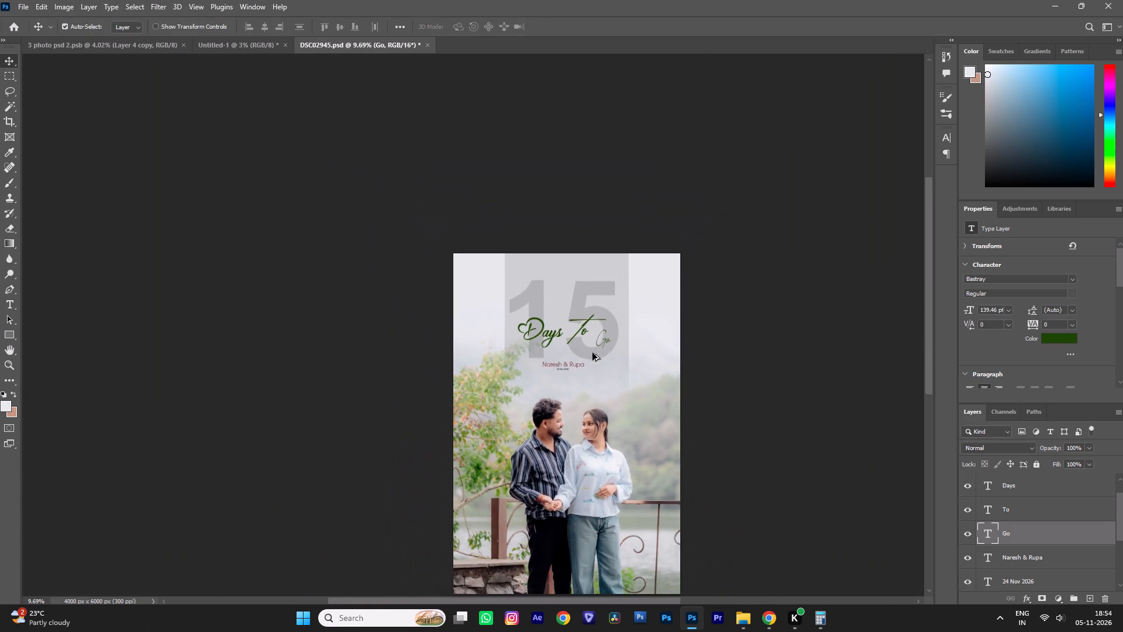
pyautogui.keyDown('alt'); pyautogui.scroll(15, 591, 359); pyautogui.keyUp('alt')
pyautogui.keyDown('alt'); pyautogui.scroll(3, 522, 381); pyautogui.keyUp('alt')
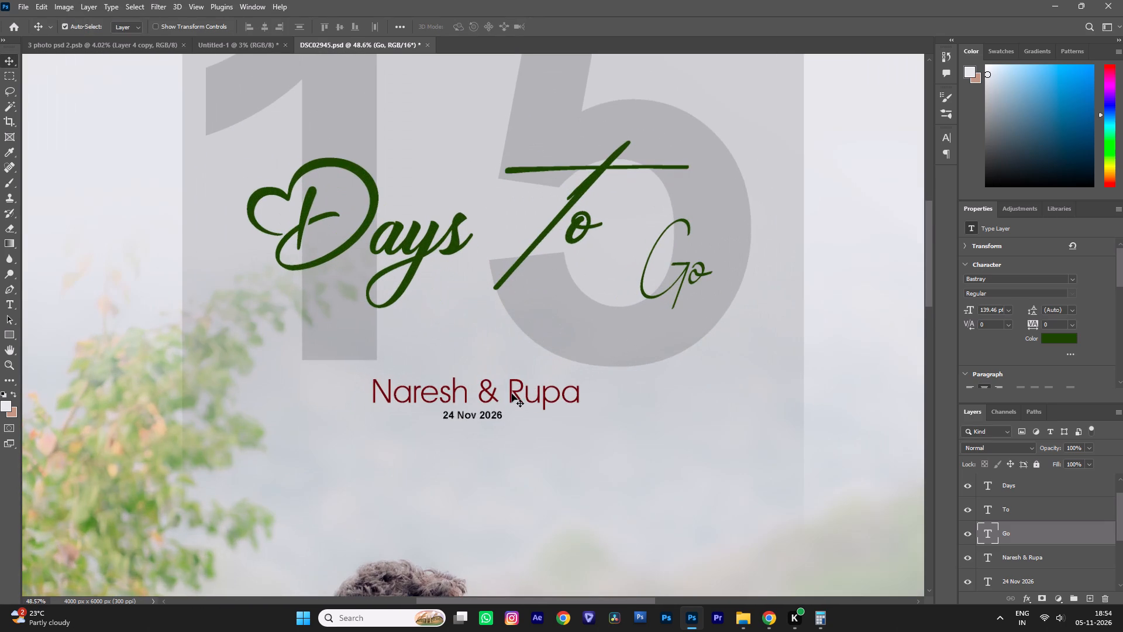
pyautogui.rightClick(512, 394)
pyautogui.click(518, 395)
pyautogui.click(518, 399)
pyautogui.moveTo(515, 399); pyautogui.dragTo(542, 397)
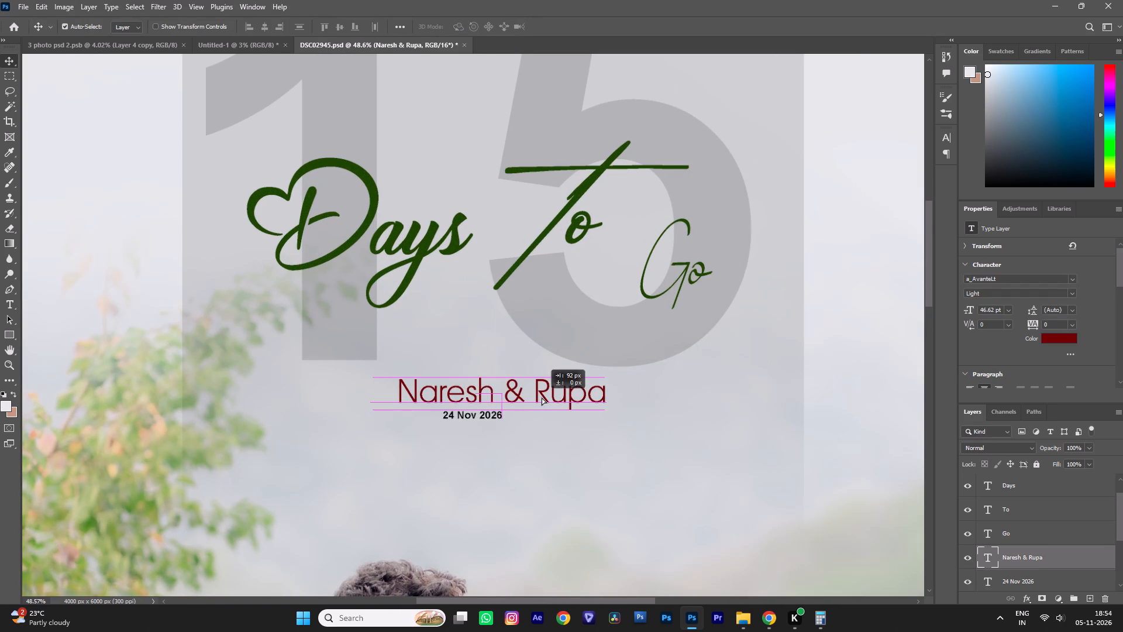
pyautogui.moveTo(542, 397); pyautogui.dragTo(533, 397)
# Move the "24 Nov 2026" date text about 70 px right to centre it beneath the couple's names.
pyautogui.keyDown('alt'); pyautogui.scroll(7, 485, 415); pyautogui.keyUp('alt')
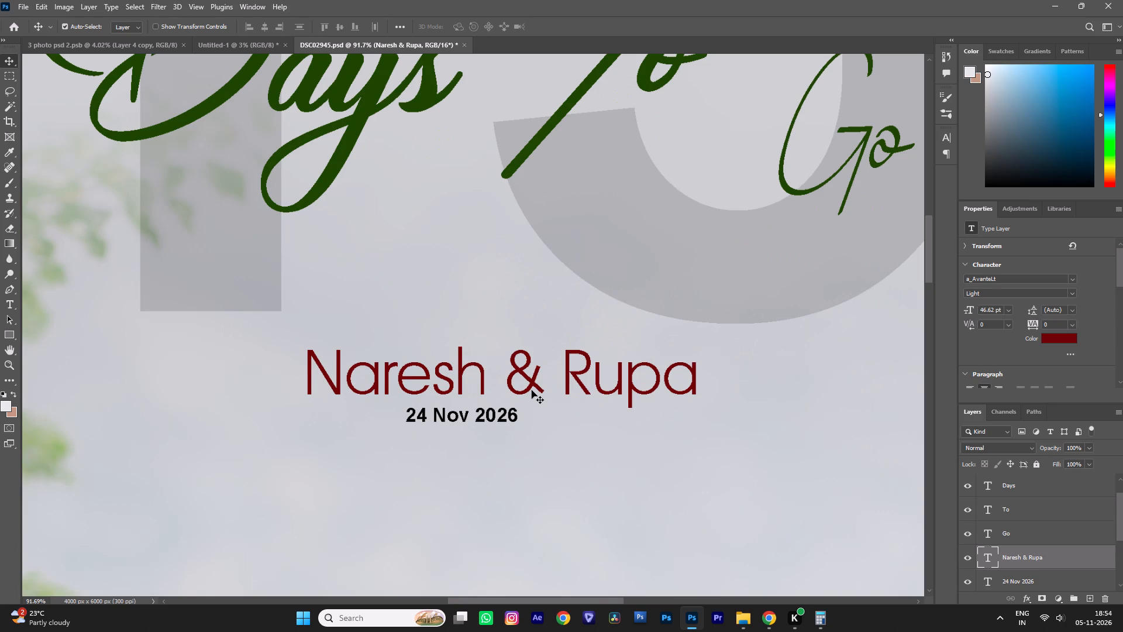
pyautogui.rightClick(501, 417)
pyautogui.click(505, 420)
pyautogui.moveTo(504, 420); pyautogui.dragTo(516, 418)
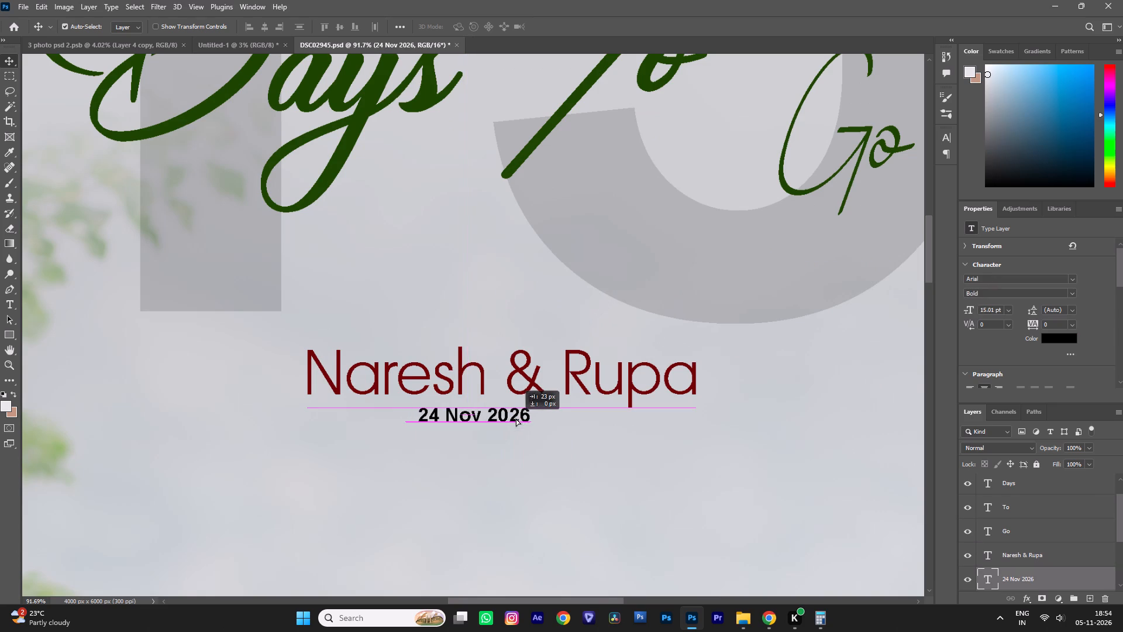
pyautogui.moveTo(516, 418); pyautogui.dragTo(542, 418)
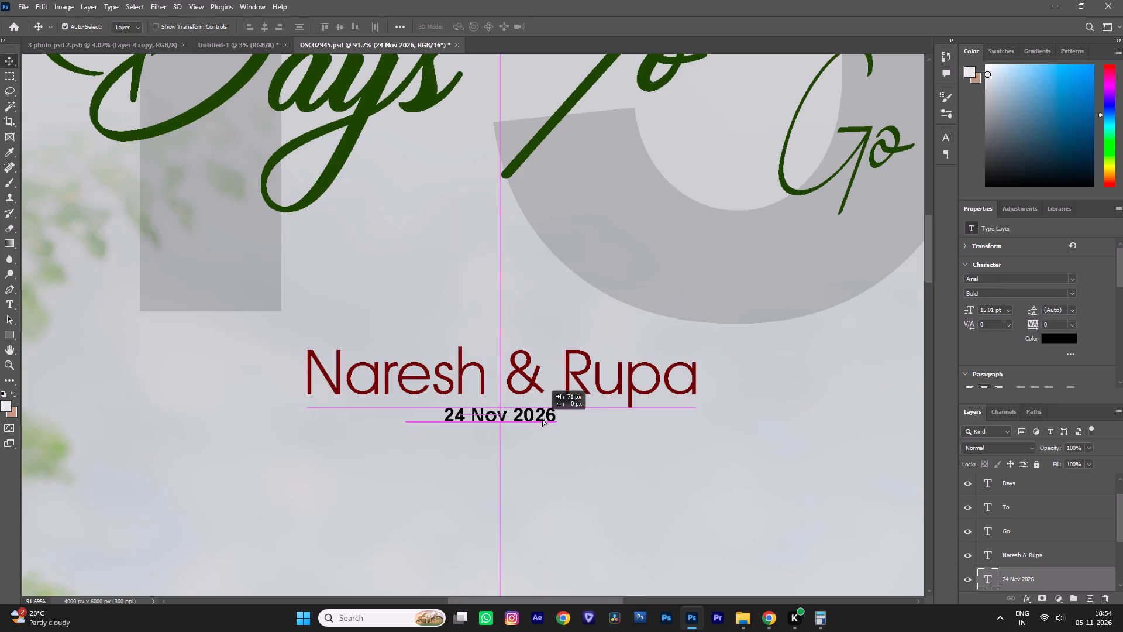
pyautogui.moveTo(542, 418); pyautogui.dragTo(541, 418)
# Review the whole poster, checking how the countdown lettering, names and date sit above the couple.
pyautogui.keyDown('alt'); pyautogui.scroll(-15, 533, 420); pyautogui.keyUp('alt')
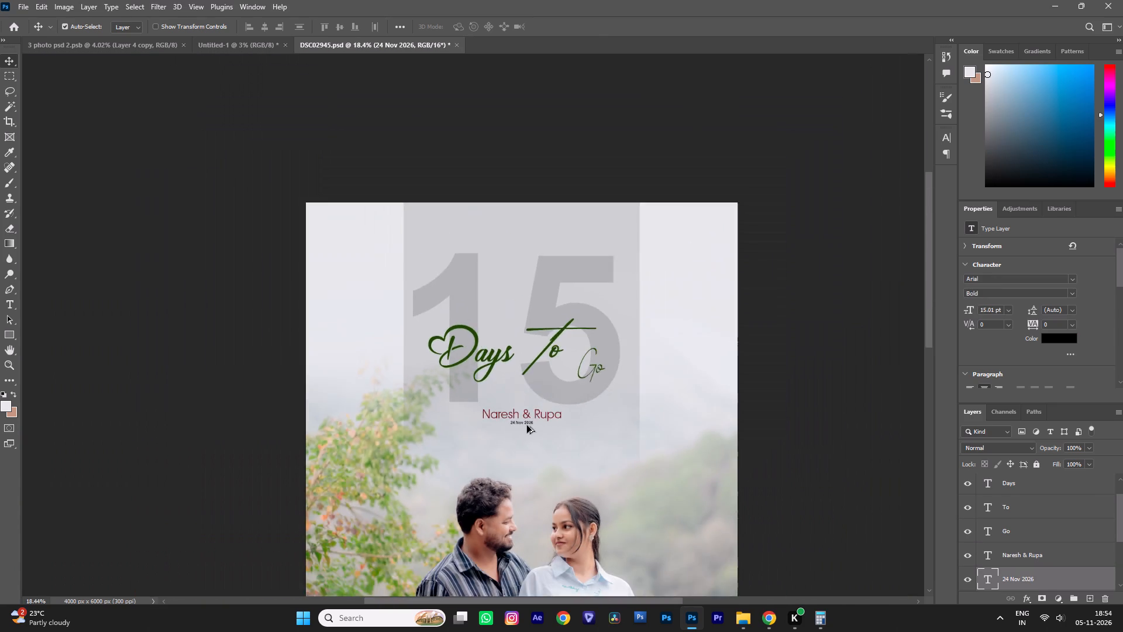
pyautogui.keyDown('alt'); pyautogui.scroll(-5, 527, 425); pyautogui.keyUp('alt')
pyautogui.press('space')
pyautogui.press('space')
pyautogui.press('space')
pyautogui.press('space')
pyautogui.press('space')
pyautogui.press('space')
pyautogui.press('space')
pyautogui.press('space')
pyautogui.press('space')
pyautogui.press('space')
pyautogui.press('space')
pyautogui.press('space')
pyautogui.press('space')
pyautogui.moveTo(553, 459); pyautogui.dragTo(552, 370)
pyautogui.keyDown('alt'); pyautogui.scroll(-3, 552, 370); pyautogui.keyUp('alt')
pyautogui.press('space')
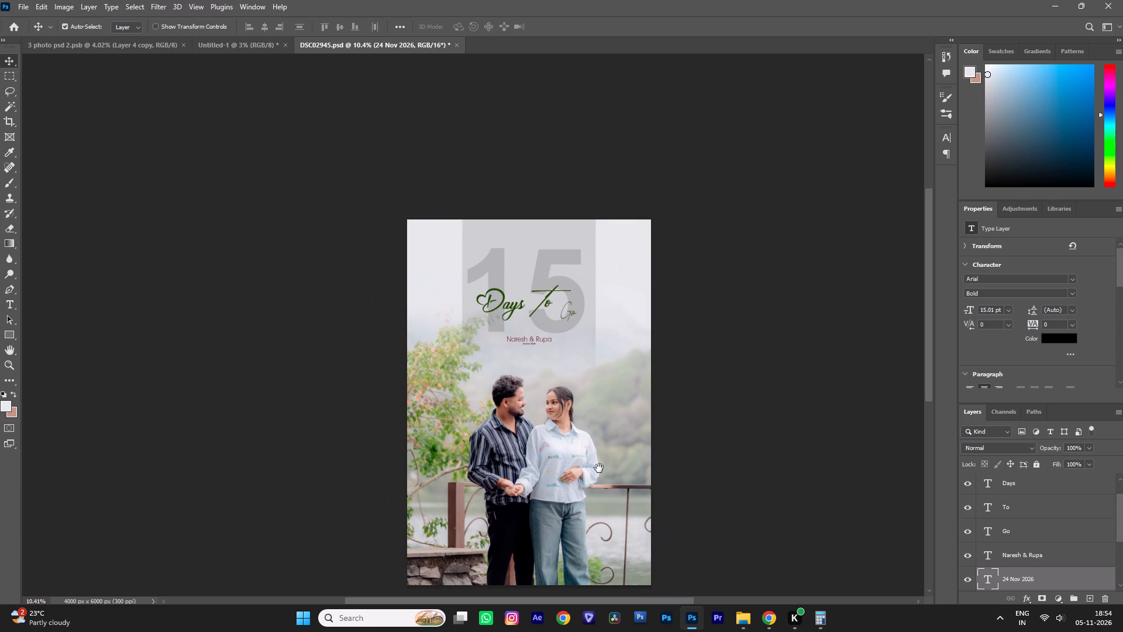
pyautogui.moveTo(599, 466); pyautogui.dragTo(594, 437)
pyautogui.keyDown('alt'); pyautogui.scroll(5, 587, 414); pyautogui.keyUp('alt')
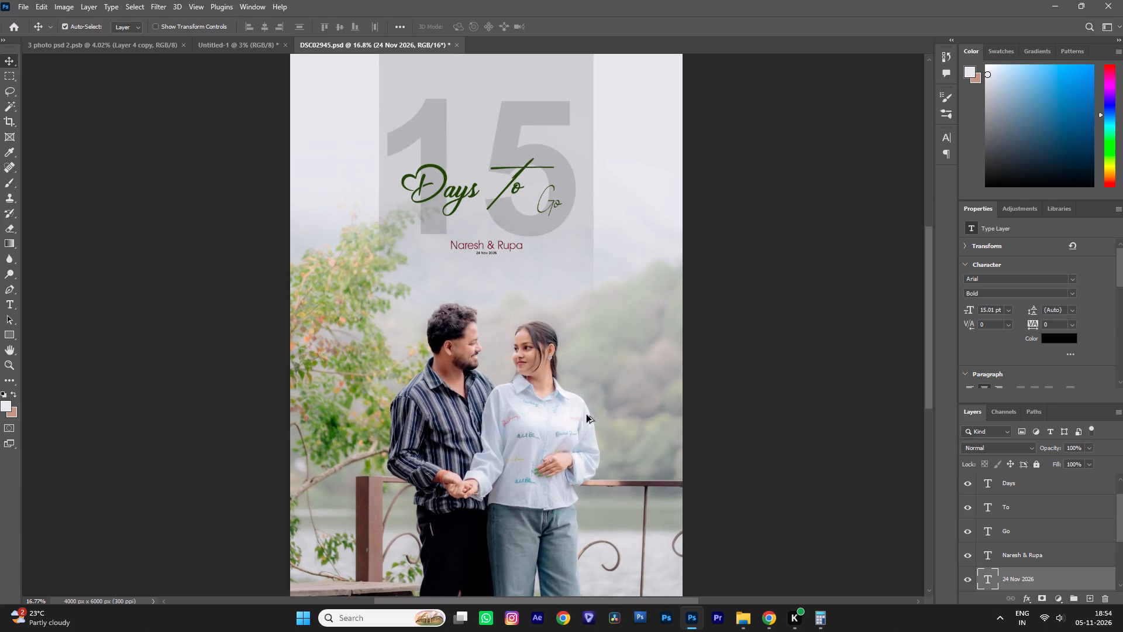
pyautogui.keyDown('alt'); pyautogui.scroll(1, 587, 415); pyautogui.keyUp('alt')
pyautogui.keyDown('alt'); pyautogui.scroll(-2, 587, 415); pyautogui.keyUp('alt')
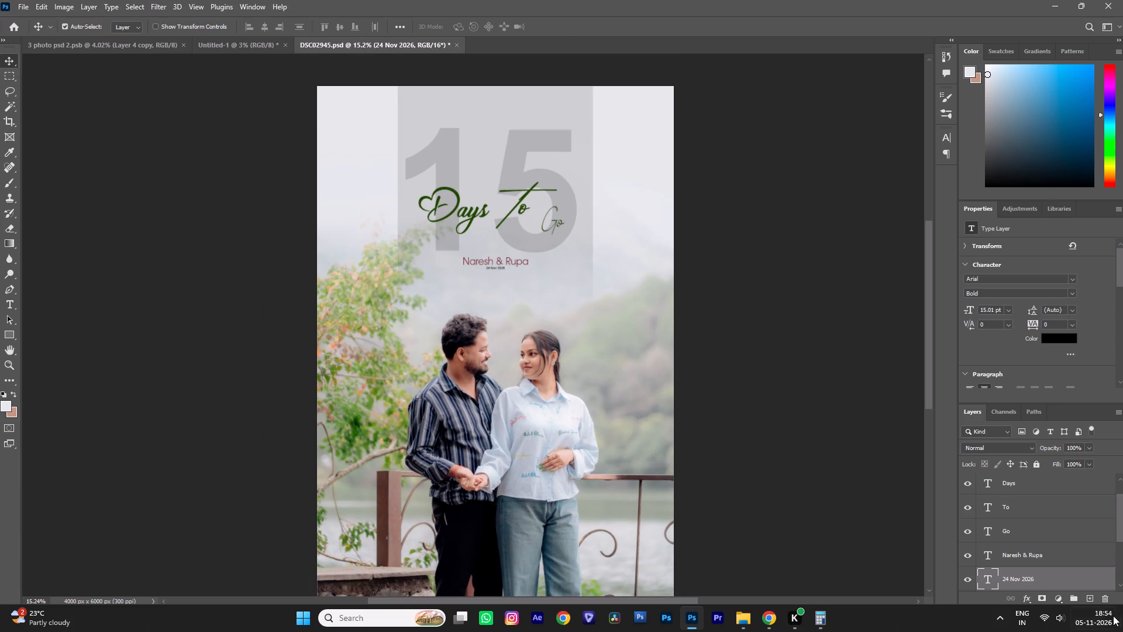
# Check today's date in the system calendar.
pyautogui.click(1102, 613)
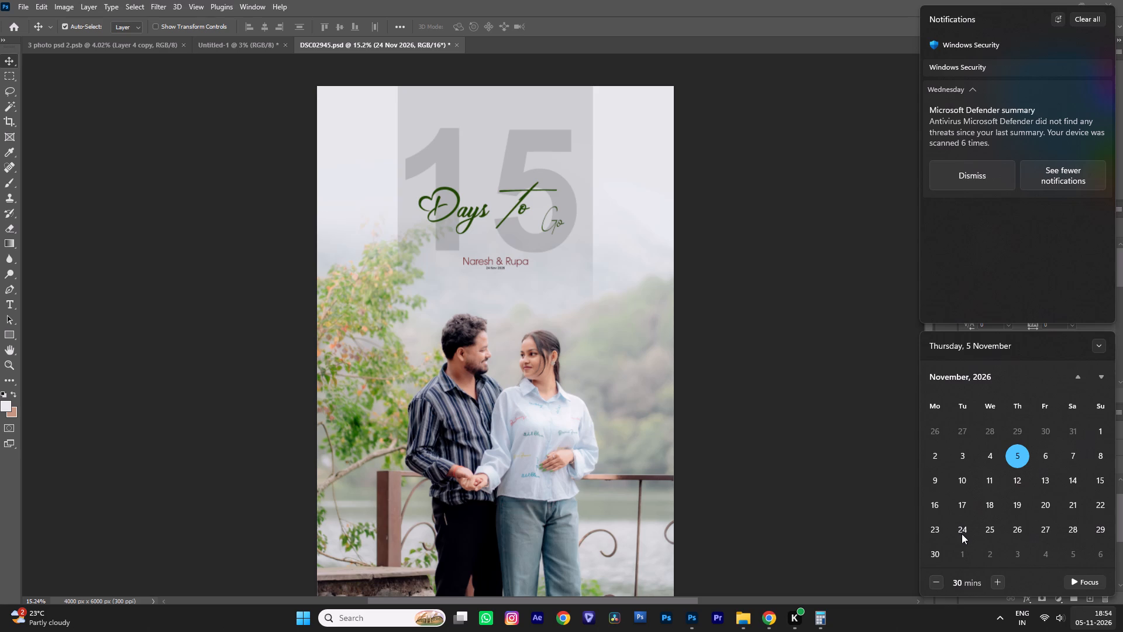
pyautogui.click(904, 620)
# In Calculator, work out the countdown by computing 24 - 5 and 24 - 15, then close it.
pyautogui.click(828, 606)
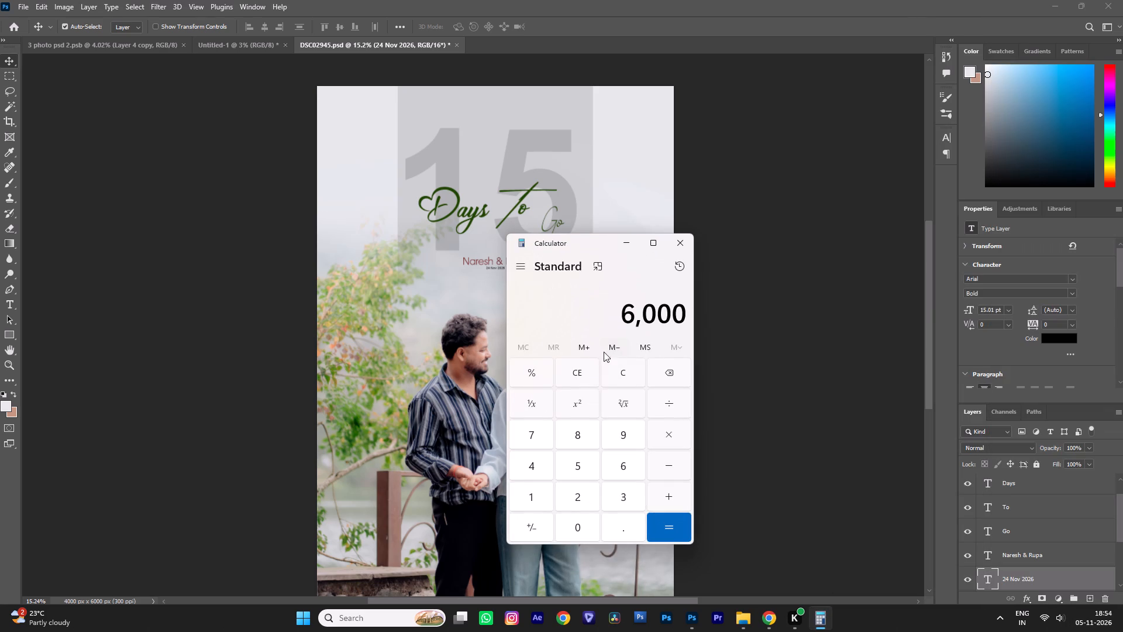
pyautogui.doubleClick(636, 376)
pyautogui.write('24-')
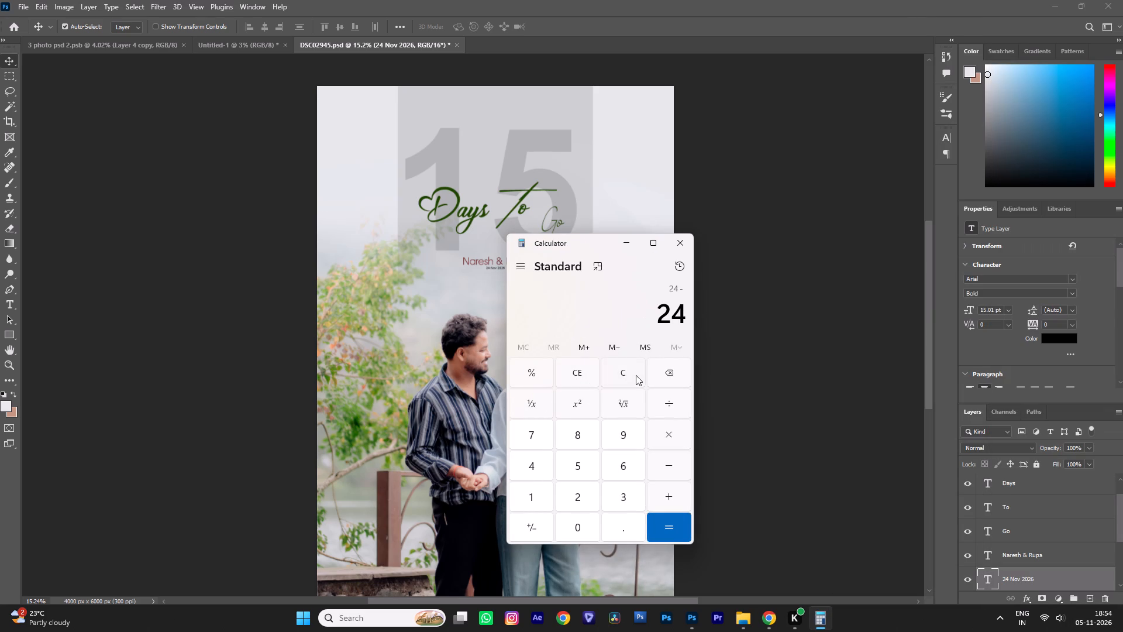
pyautogui.press('5')
pyautogui.press('Return')
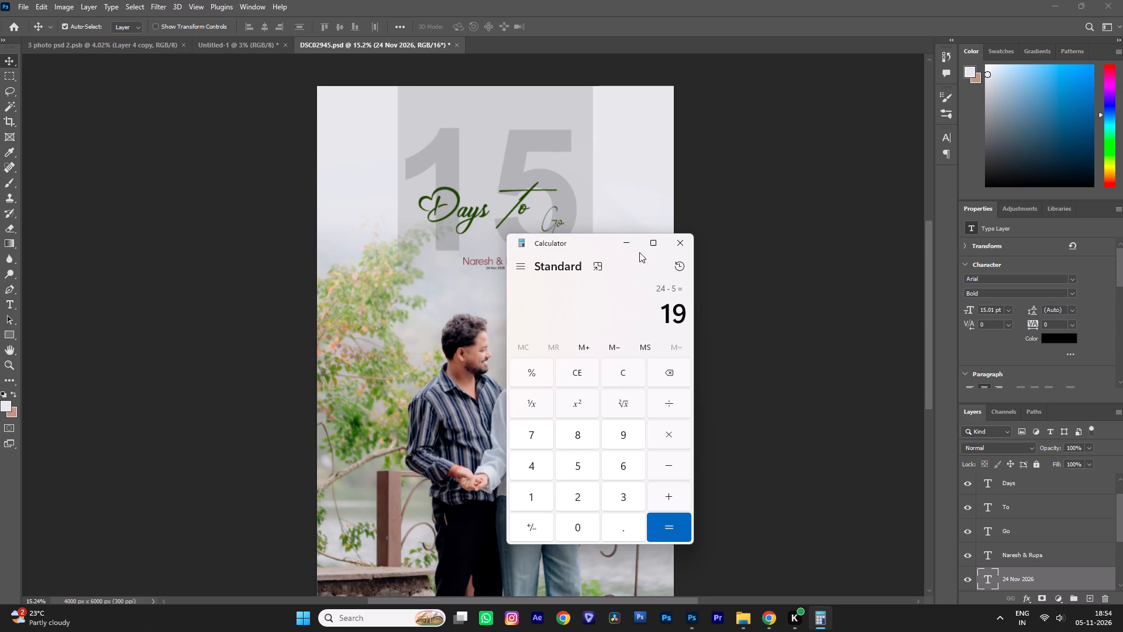
pyautogui.doubleClick(637, 377)
pyautogui.write('24-')
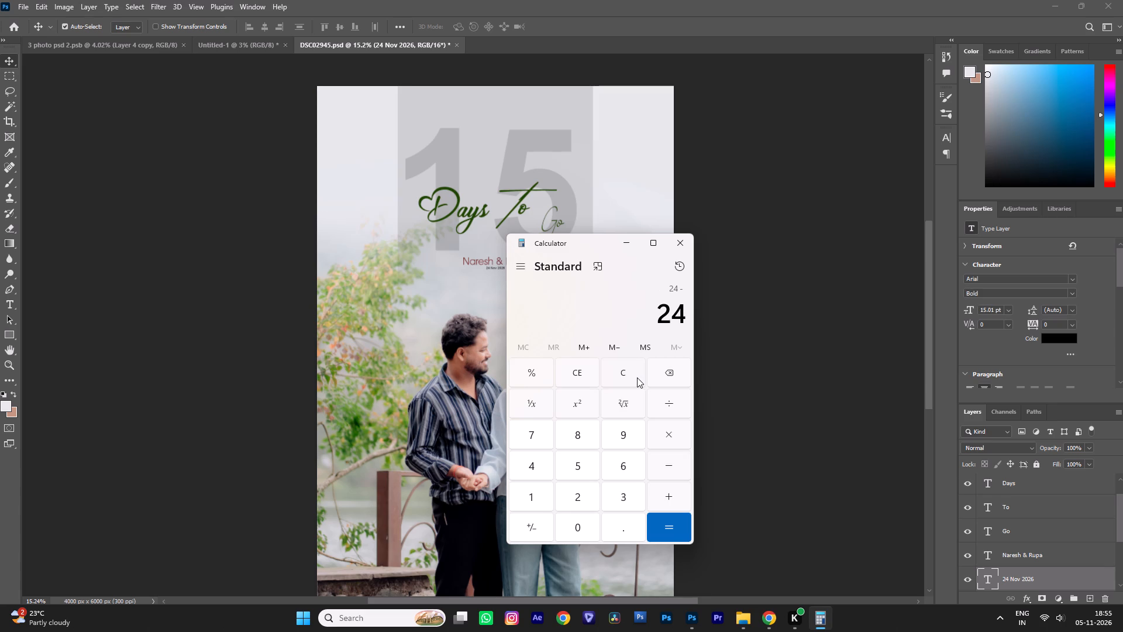
pyautogui.write('15')
pyautogui.press('Return')
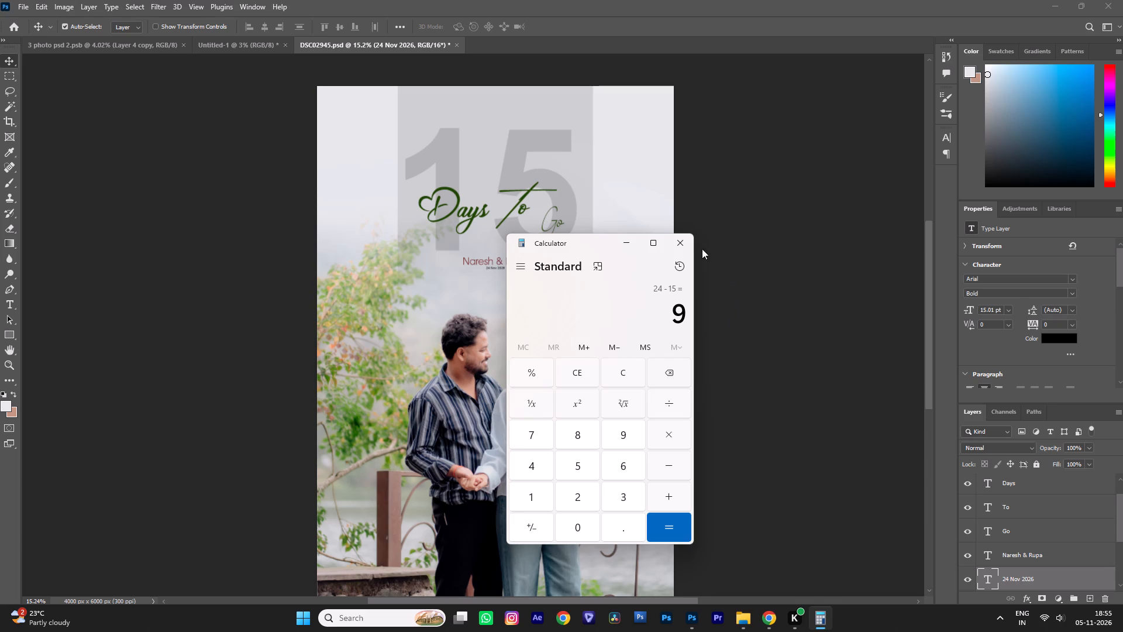
pyautogui.click(693, 241)
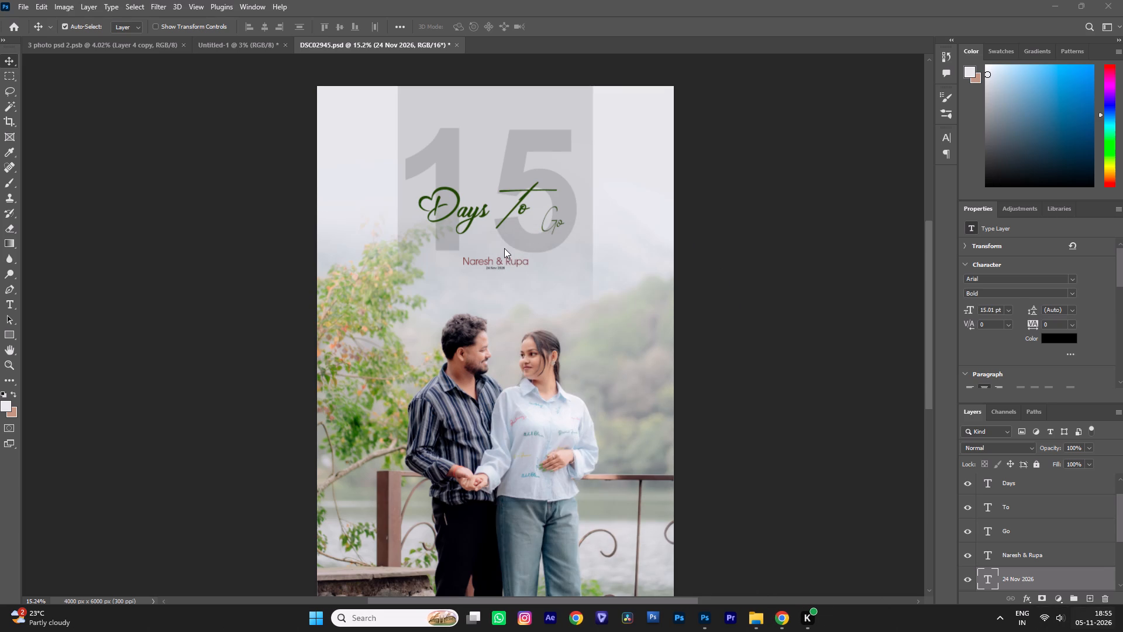
# Compare the overall poster layout with the "Three Days To Go" Pinterest reference in Chrome.
pyautogui.keyDown('alt'); pyautogui.scroll(6, 504, 248); pyautogui.keyUp('alt')
pyautogui.keyDown('alt'); pyautogui.scroll(1, 537, 200); pyautogui.keyUp('alt')
pyautogui.keyDown('alt'); pyautogui.scroll(-6, 537, 201); pyautogui.keyUp('alt')
pyautogui.keyDown('alt'); pyautogui.scroll(-5, 543, 288); pyautogui.keyUp('alt')
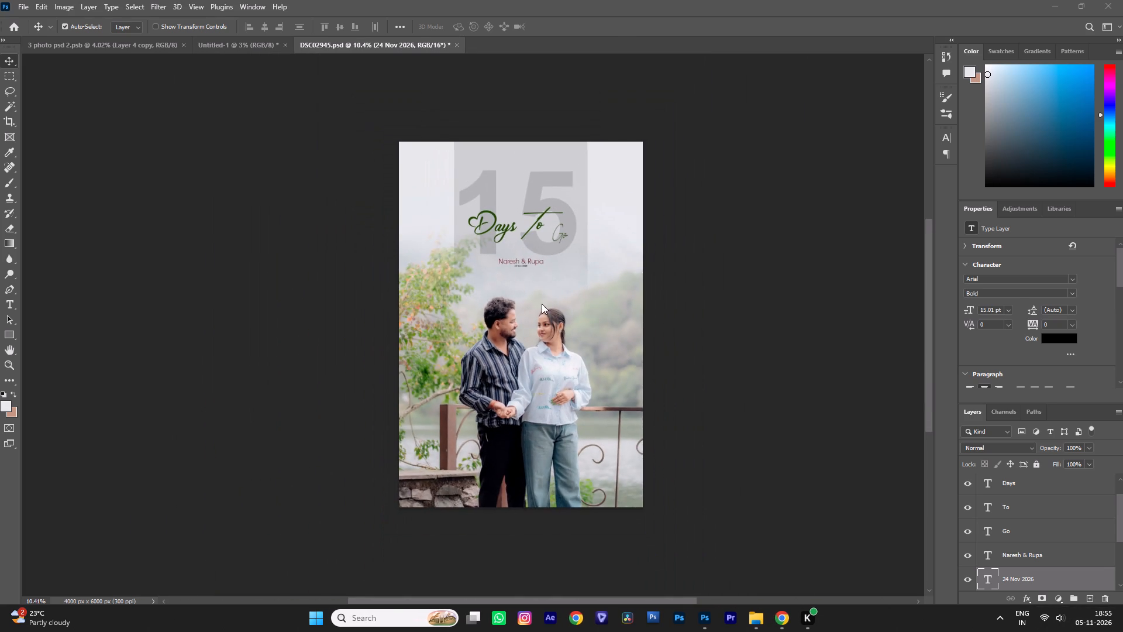
pyautogui.keyDown('alt'); pyautogui.scroll(3, 541, 304); pyautogui.keyUp('alt')
pyautogui.keyDown('alt'); pyautogui.scroll(-1, 528, 295); pyautogui.keyUp('alt')
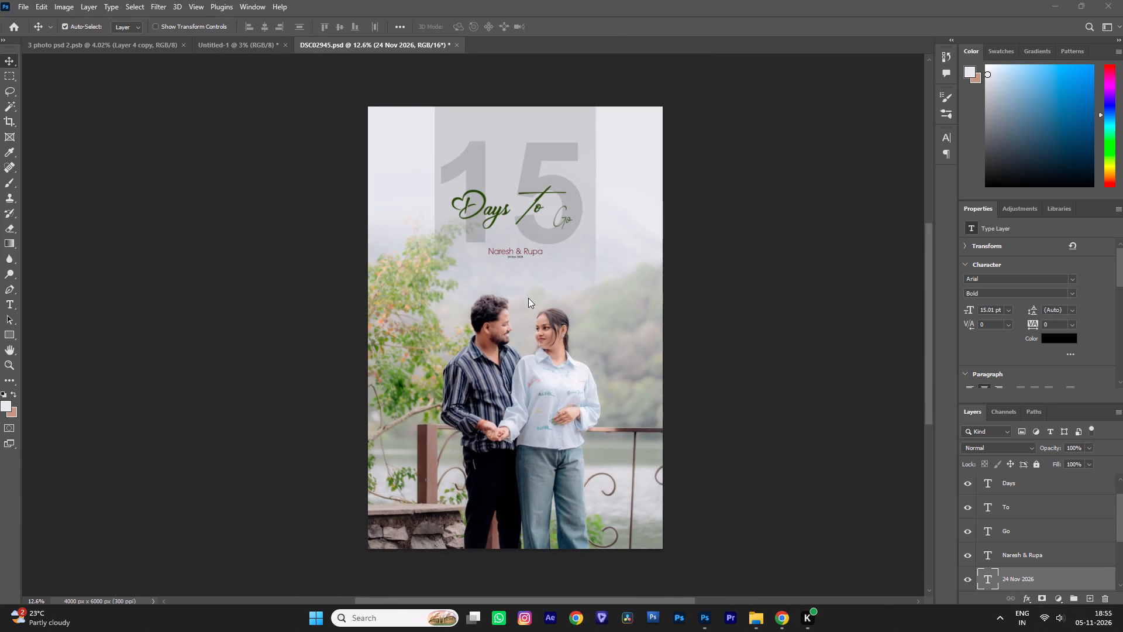
pyautogui.click(787, 623)
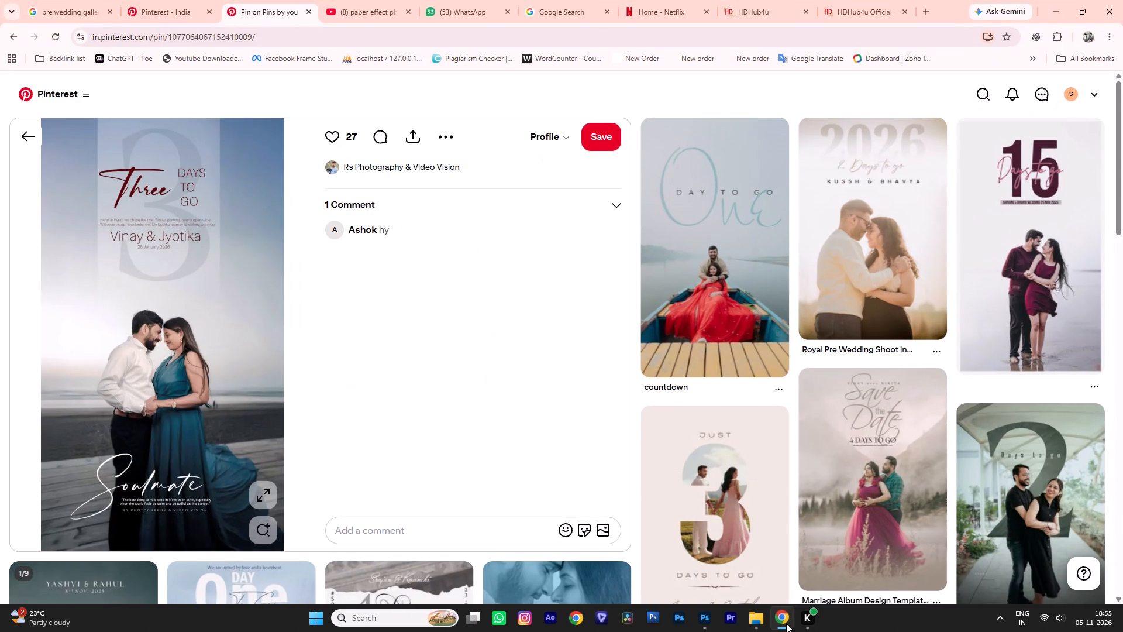
pyautogui.click(786, 624)
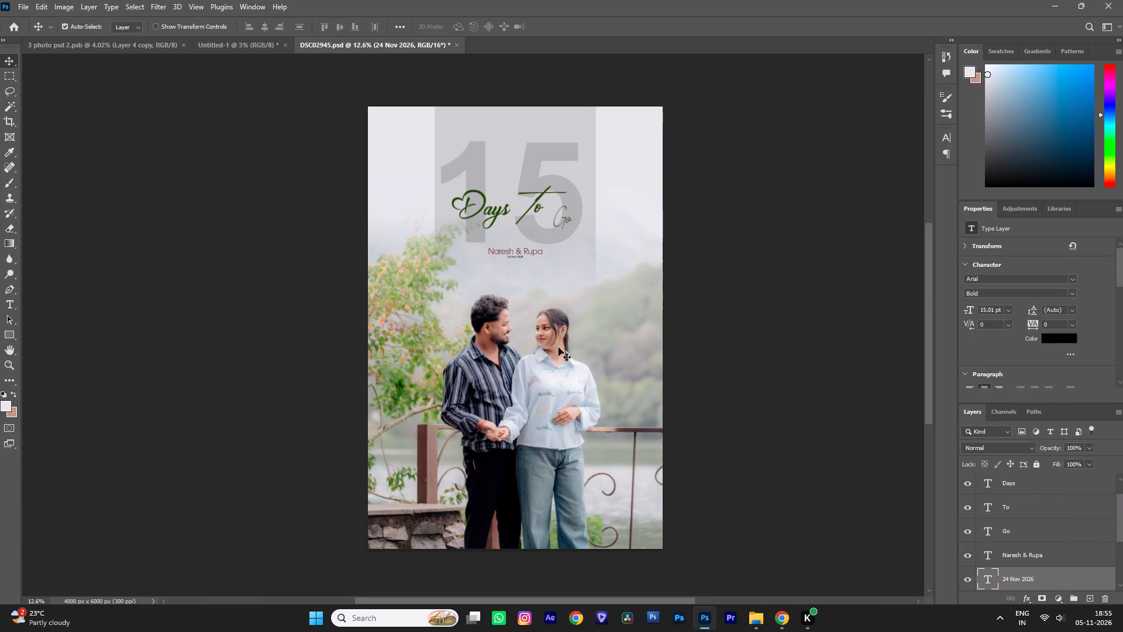
pyautogui.keyDown('alt'); pyautogui.scroll(2, 560, 324); pyautogui.keyUp('alt')
pyautogui.keyDown('alt'); pyautogui.scroll(-1, 560, 324); pyautogui.keyUp('alt')
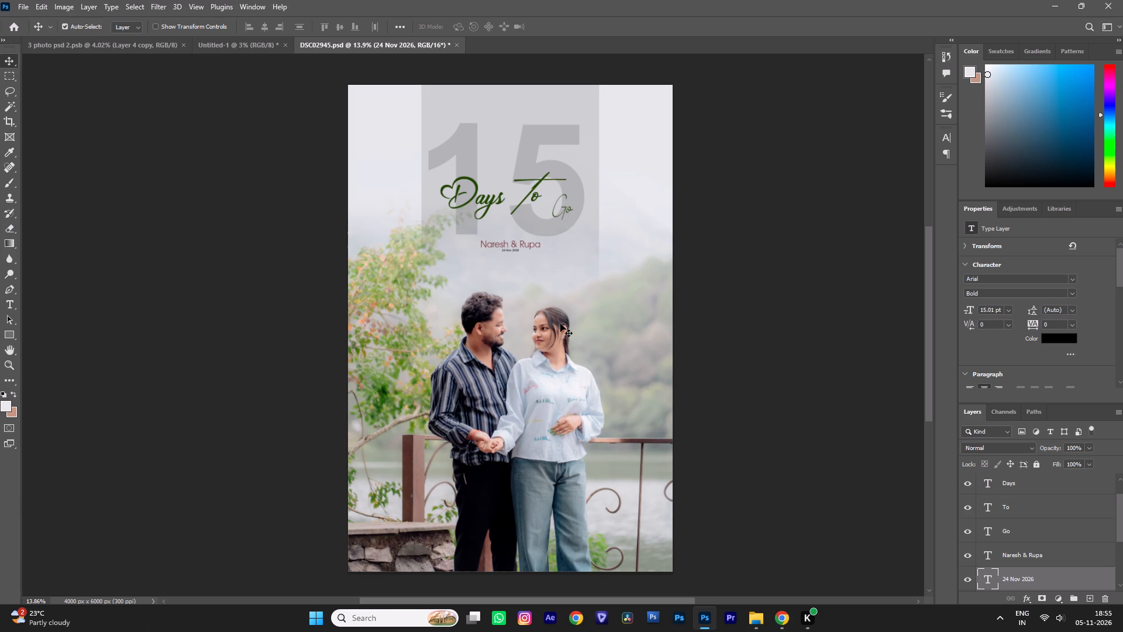
# Place the SN logo image from the desktop into the poster document.
pyautogui.click(1122, 631)
pyautogui.scroll(-1, 144, 70)
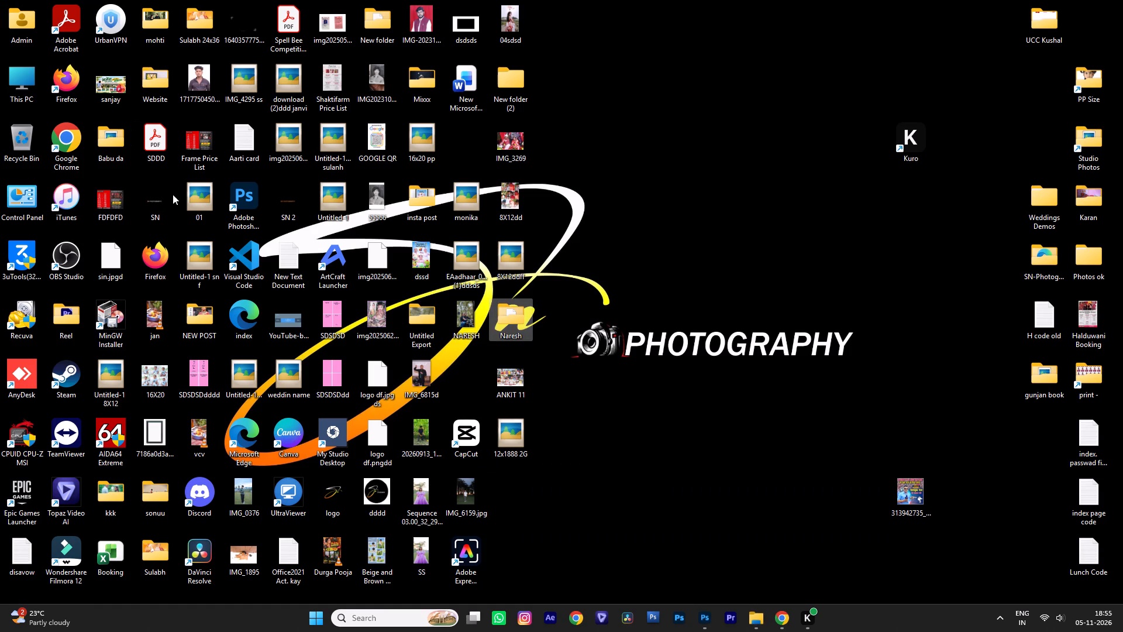
pyautogui.moveTo(165, 201); pyautogui.dragTo(588, 472)
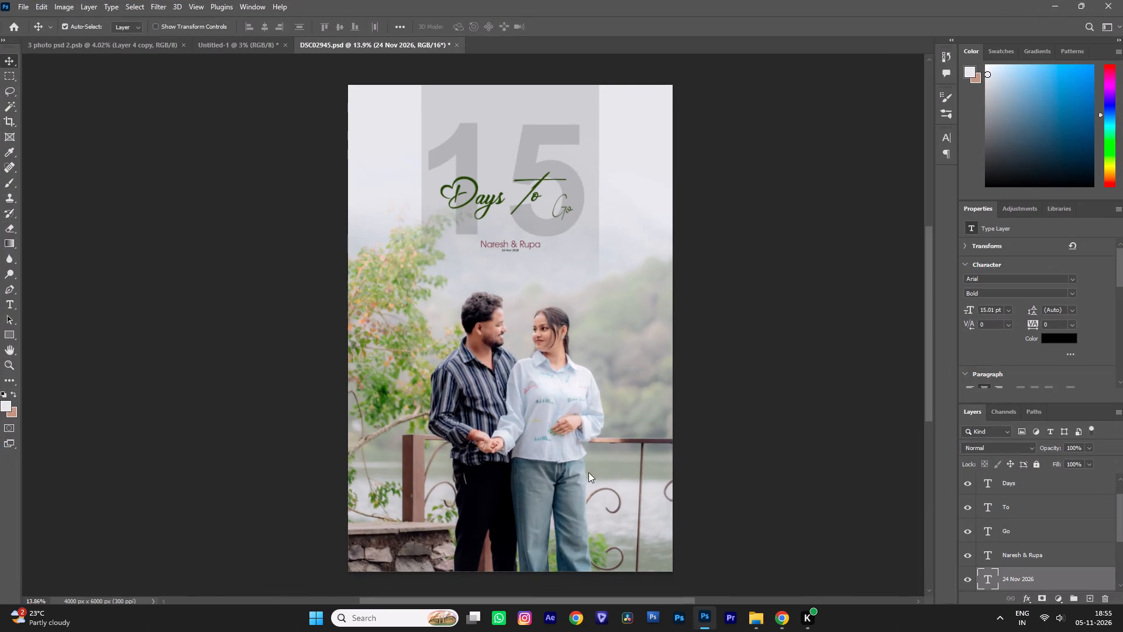
pyautogui.moveTo(588, 472); pyautogui.dragTo(539, 421)
pyautogui.press('Return')
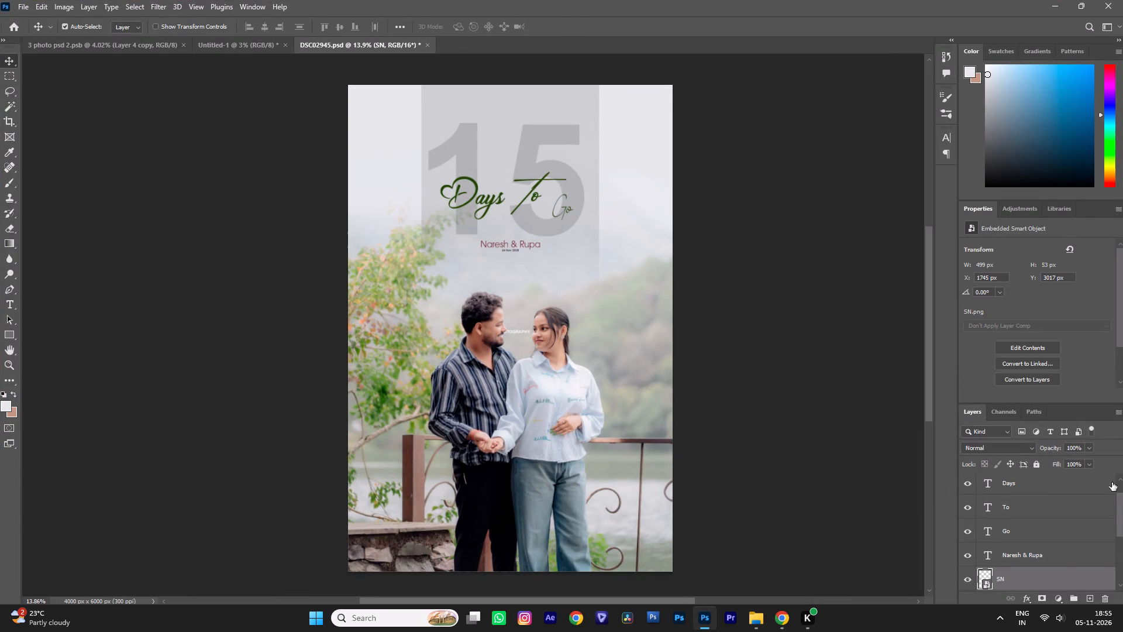
# Move the SN logo layer to the top of the layer stack, above Background copy.
pyautogui.moveTo(1048, 575); pyautogui.dragTo(1039, 490)
pyautogui.scroll(6, 1046, 526)
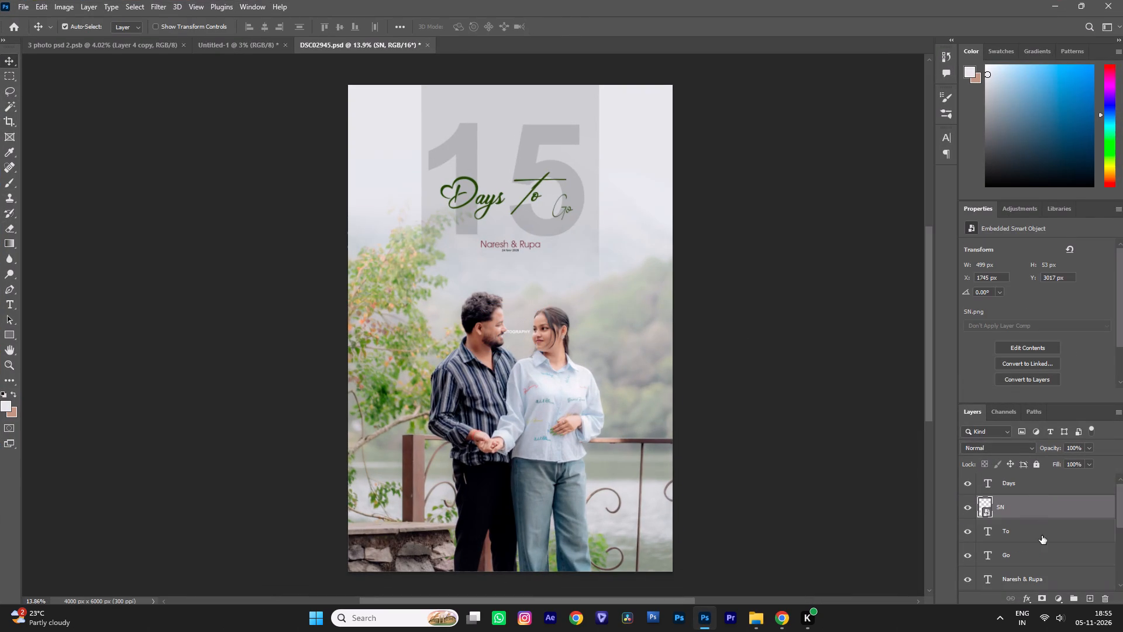
pyautogui.moveTo(1042, 535); pyautogui.dragTo(1037, 480)
# Scale the SN logo to about 118% and place it beside the woman's elbow, just above the railing.
pyautogui.hotkey('ctrl', 't')
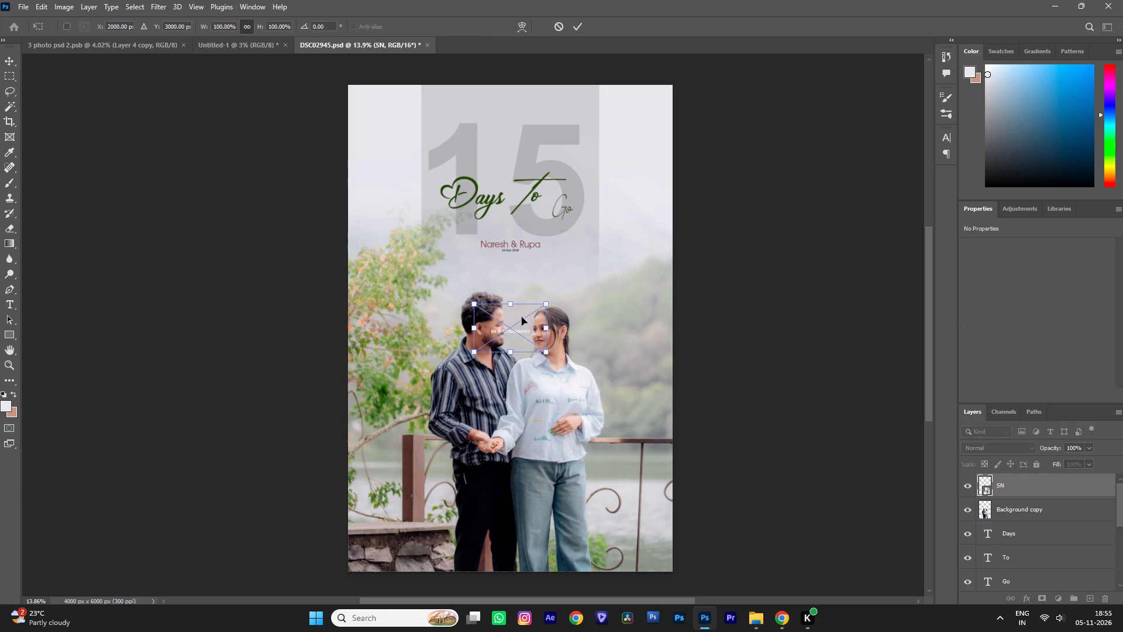
pyautogui.moveTo(521, 332); pyautogui.dragTo(632, 320)
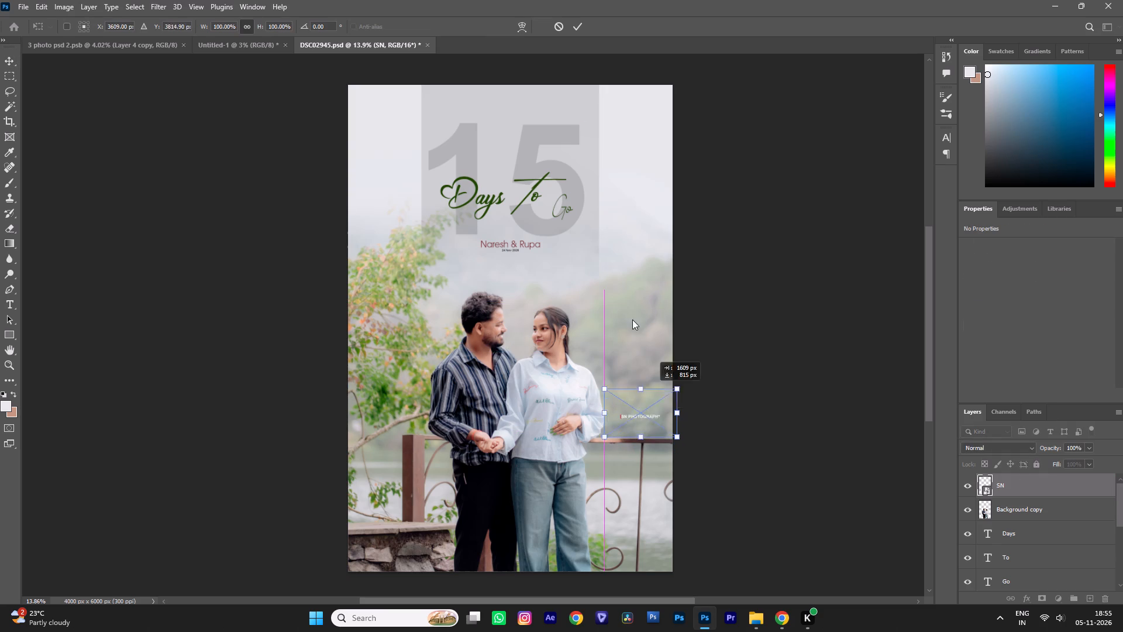
pyautogui.moveTo(632, 320); pyautogui.dragTo(397, 414)
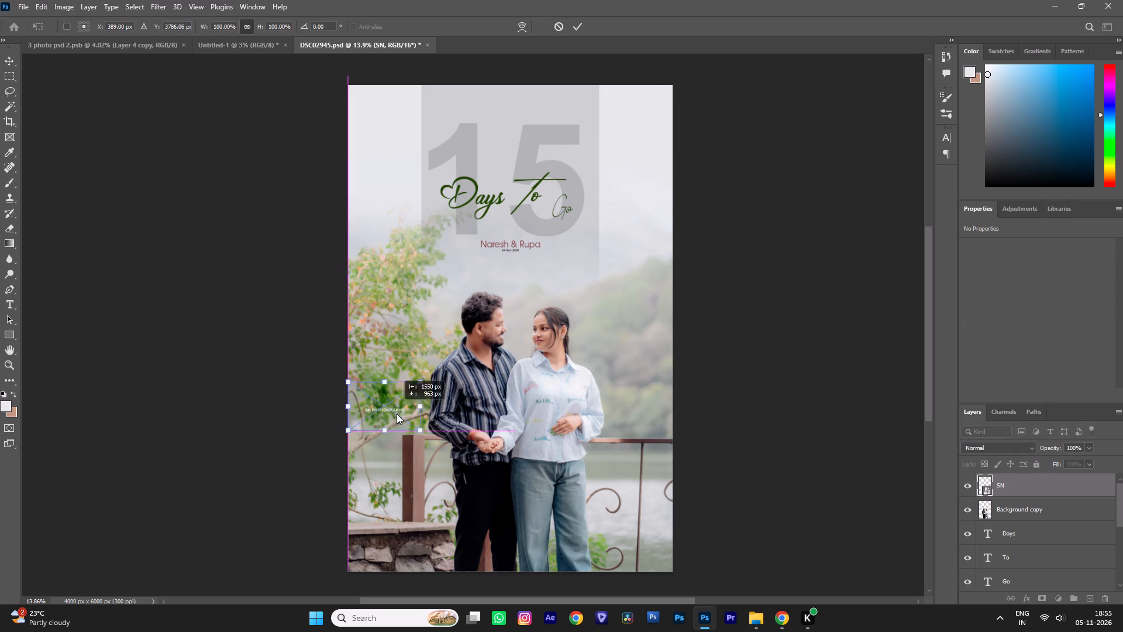
pyautogui.moveTo(397, 414); pyautogui.dragTo(643, 404)
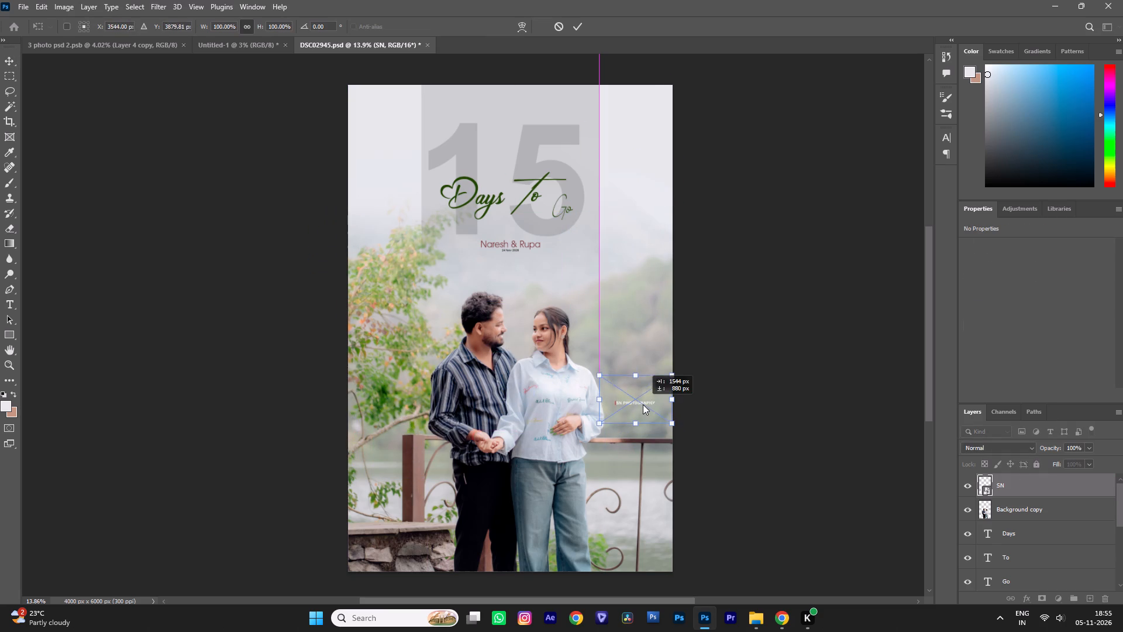
pyautogui.moveTo(643, 404); pyautogui.dragTo(643, 407)
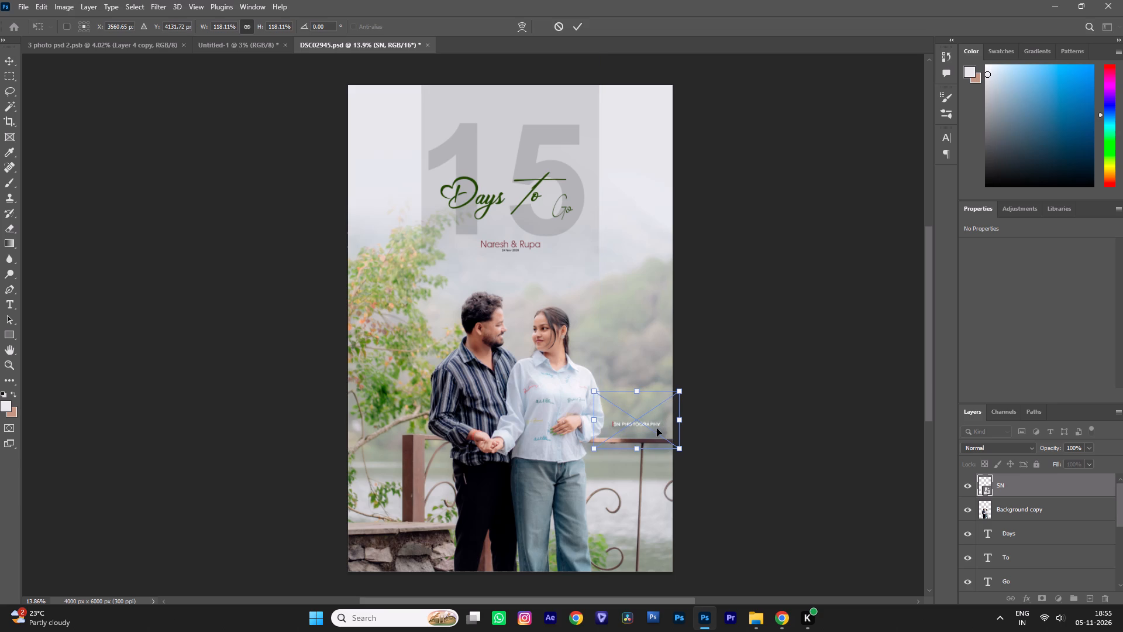
pyautogui.press('Up')
pyautogui.press('Up')
pyautogui.press('Up')
pyautogui.press('Up')
pyautogui.press('Right')
pyautogui.press('Right')
pyautogui.press('Up')
pyautogui.press('Up')
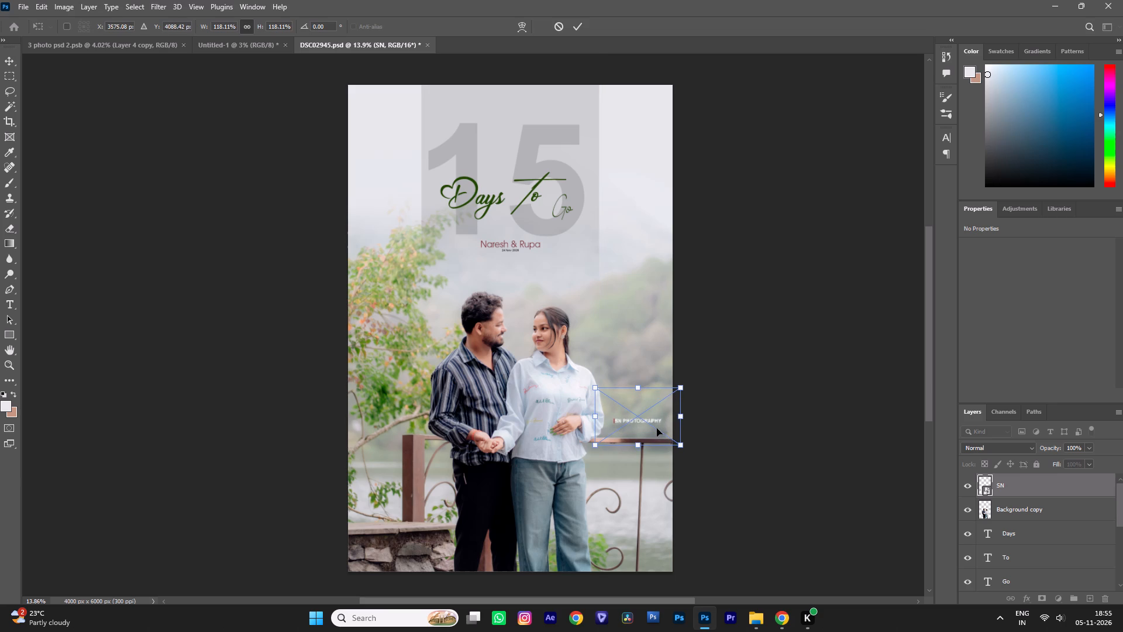
pyautogui.press('Return')
# Enlarge the SN PHOTOGRAPHY logo above the railing to about 615 px wide.
pyautogui.keyDown('alt'); pyautogui.scroll(8, 657, 427); pyautogui.keyUp('alt')
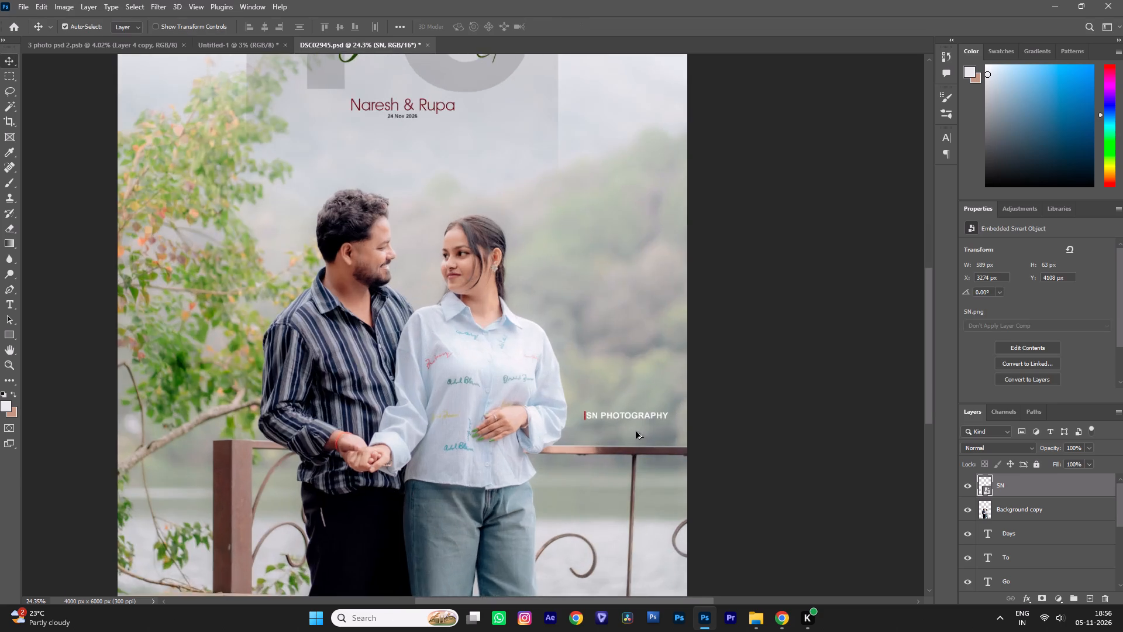
pyautogui.keyDown('alt'); pyautogui.scroll(3, 636, 431); pyautogui.keyUp('alt')
pyautogui.keyDown('alt'); pyautogui.scroll(-5, 636, 431); pyautogui.keyUp('alt')
pyautogui.hotkey('ctrl', 't')
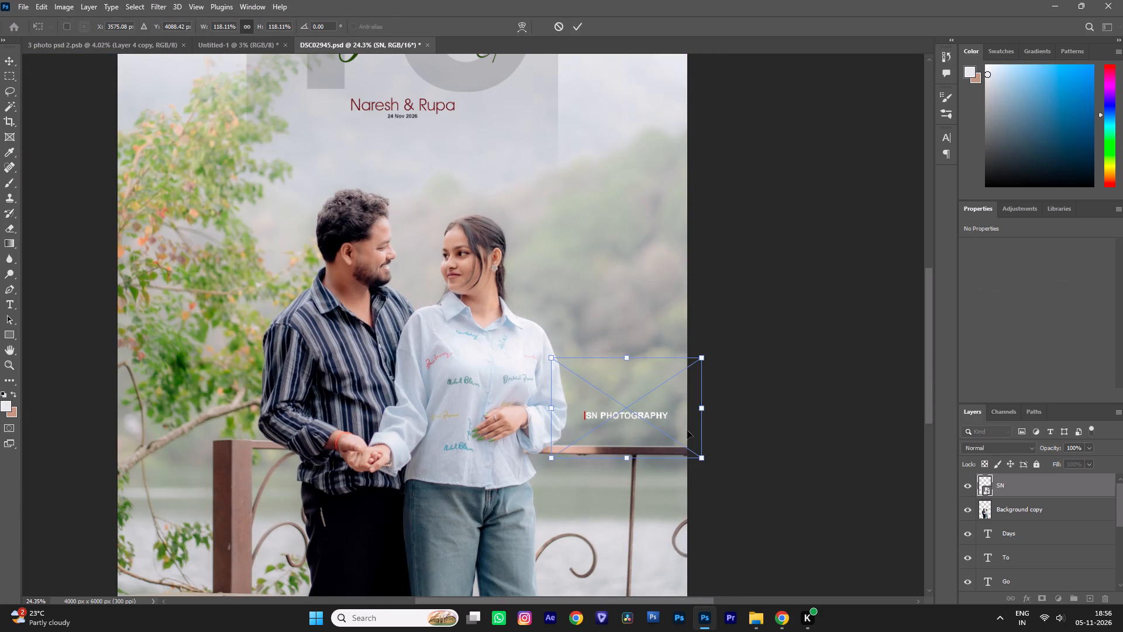
pyautogui.press('z')
pyautogui.hotkey('ctrl', 'z')
pyautogui.press('Return')
pyautogui.press('v')
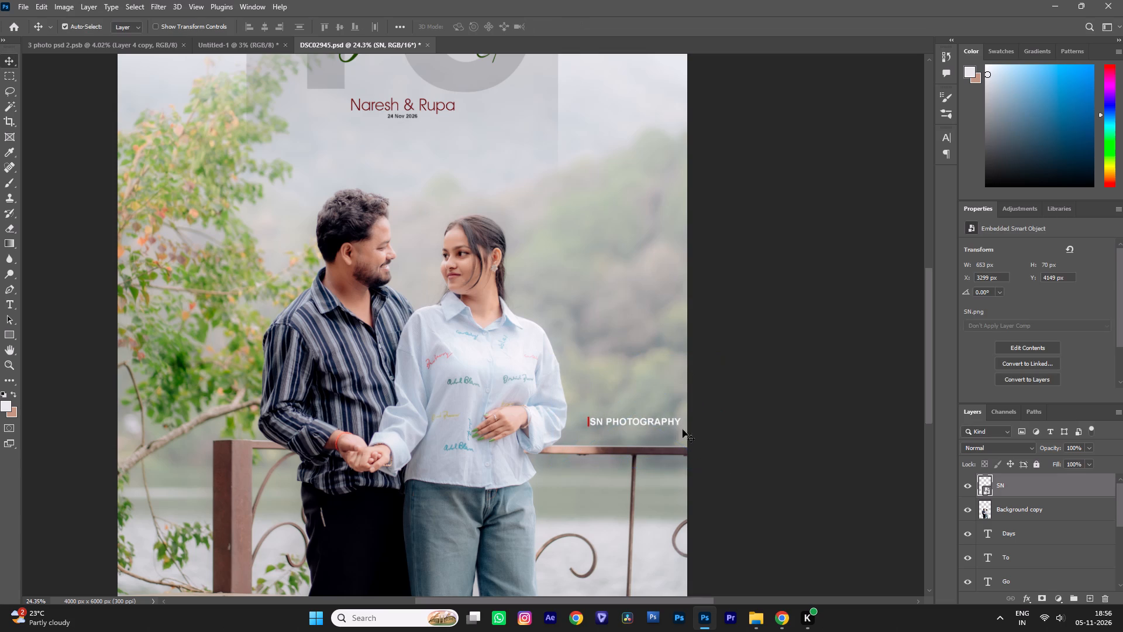
pyautogui.moveTo(660, 416); pyautogui.dragTo(654, 415)
pyautogui.moveTo(647, 423); pyautogui.dragTo(643, 417)
pyautogui.click(1014, 517)
pyautogui.click(1008, 490)
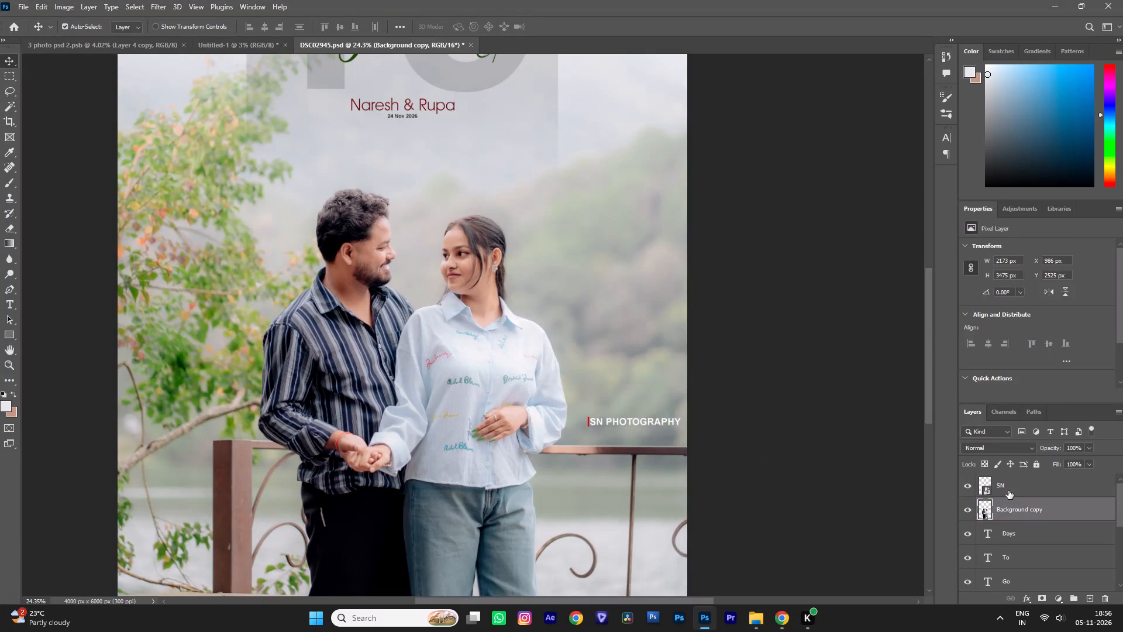
pyautogui.hotkey('ctrl', 't')
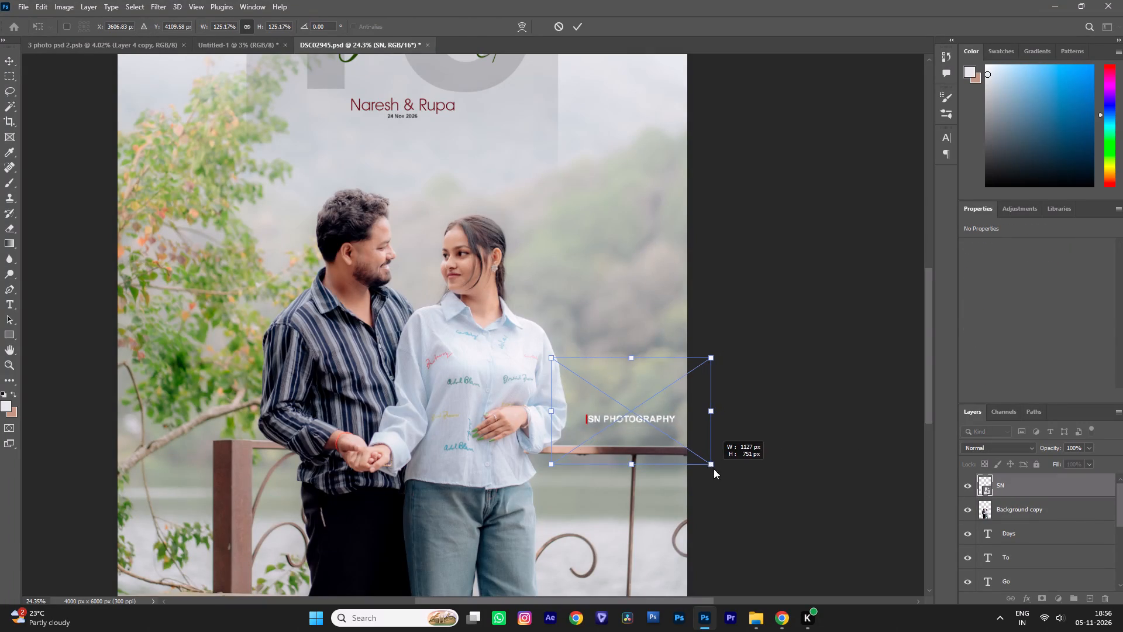
pyautogui.press('Return')
# Nudge the SN logo to about X 3255 px, Y 4101 px, between the woman's elbow and the photo edge.
pyautogui.keyDown('alt'); pyautogui.scroll(-9, 704, 468); pyautogui.keyUp('alt')
pyautogui.keyDown('alt'); pyautogui.scroll(2, 642, 470); pyautogui.keyUp('alt')
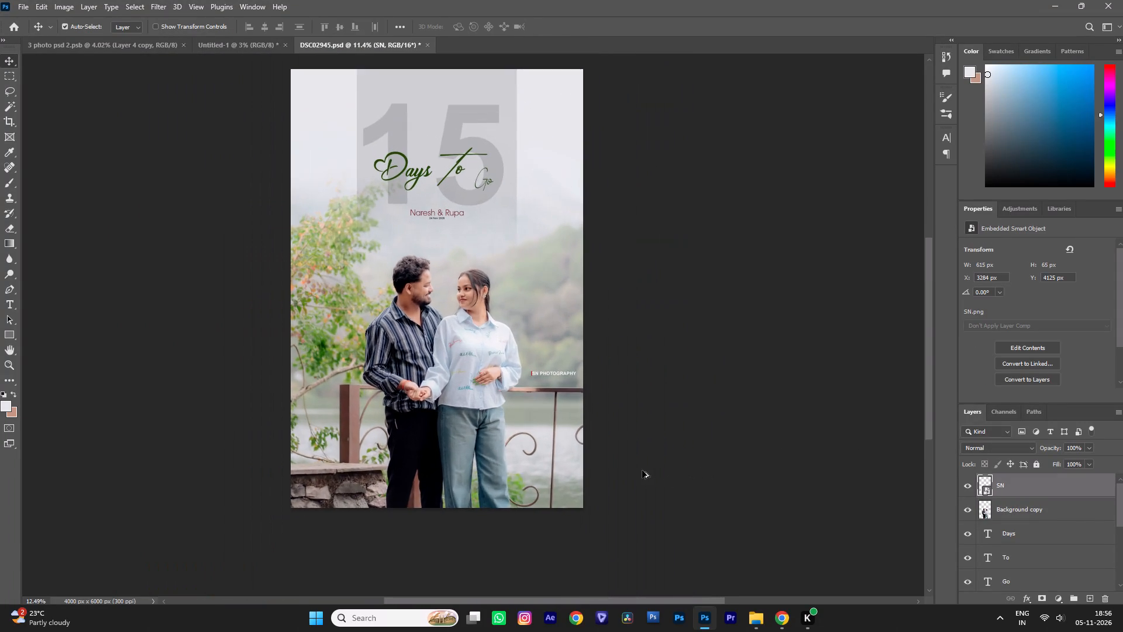
pyautogui.press('space')
pyautogui.press('space')
pyautogui.press('space')
pyautogui.press('space')
pyautogui.press('space')
pyautogui.press('space')
pyautogui.press('space')
pyautogui.moveTo(631, 404); pyautogui.dragTo(716, 440)
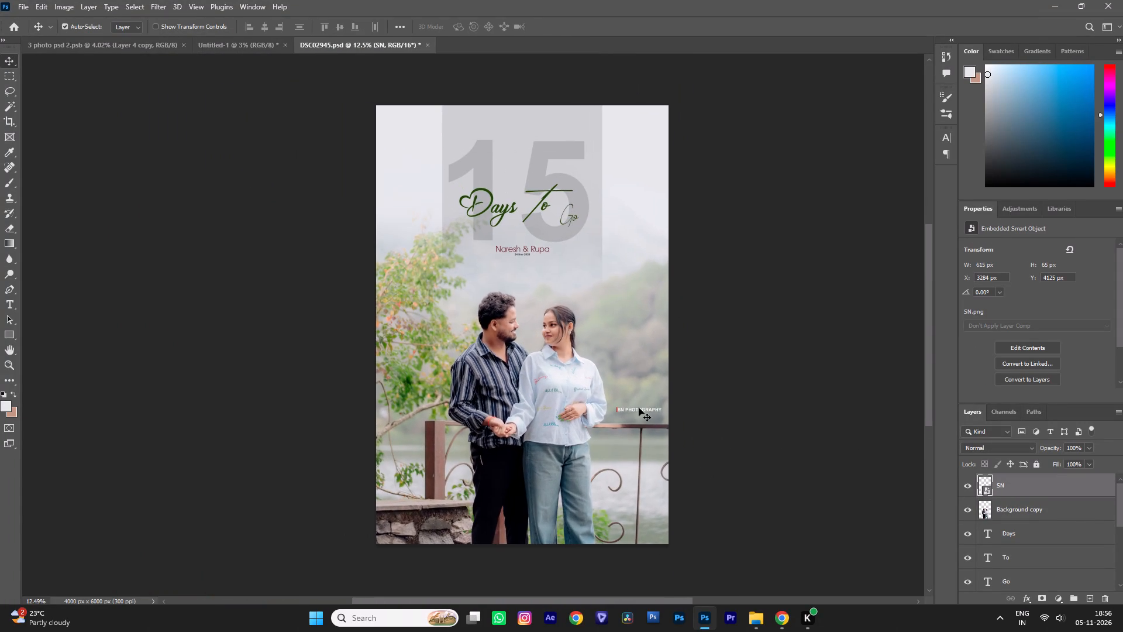
pyautogui.hotkey('ctrl', 't')
pyautogui.click(643, 408)
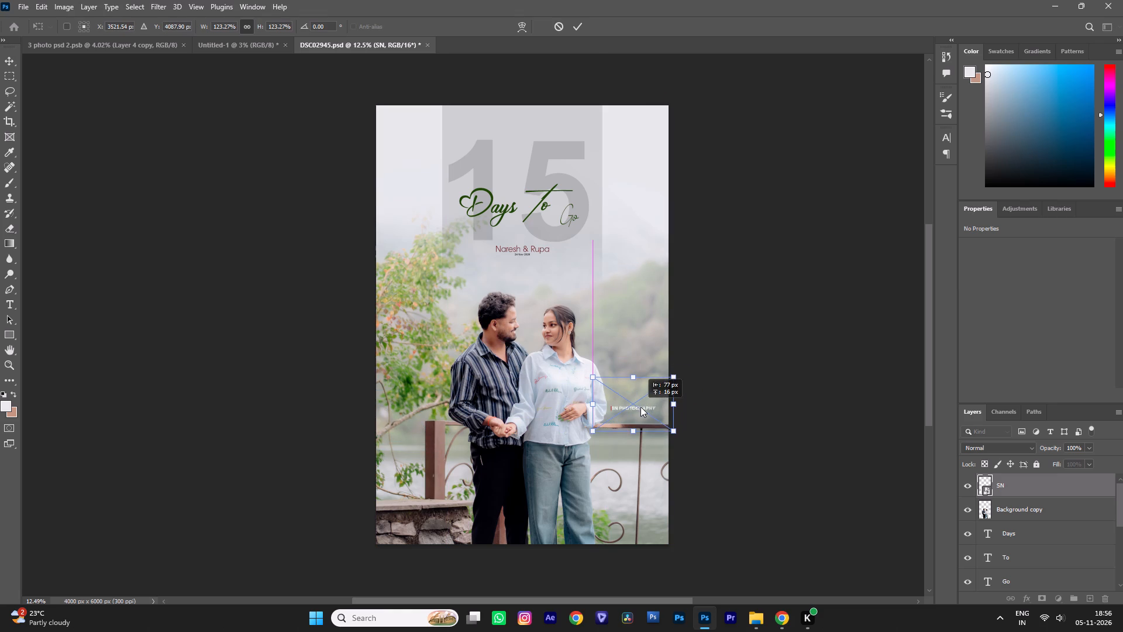
pyautogui.press('Right')
pyautogui.press('Right')
pyautogui.press('Right')
pyautogui.press('Right')
pyautogui.press('Up')
pyautogui.press('Right')
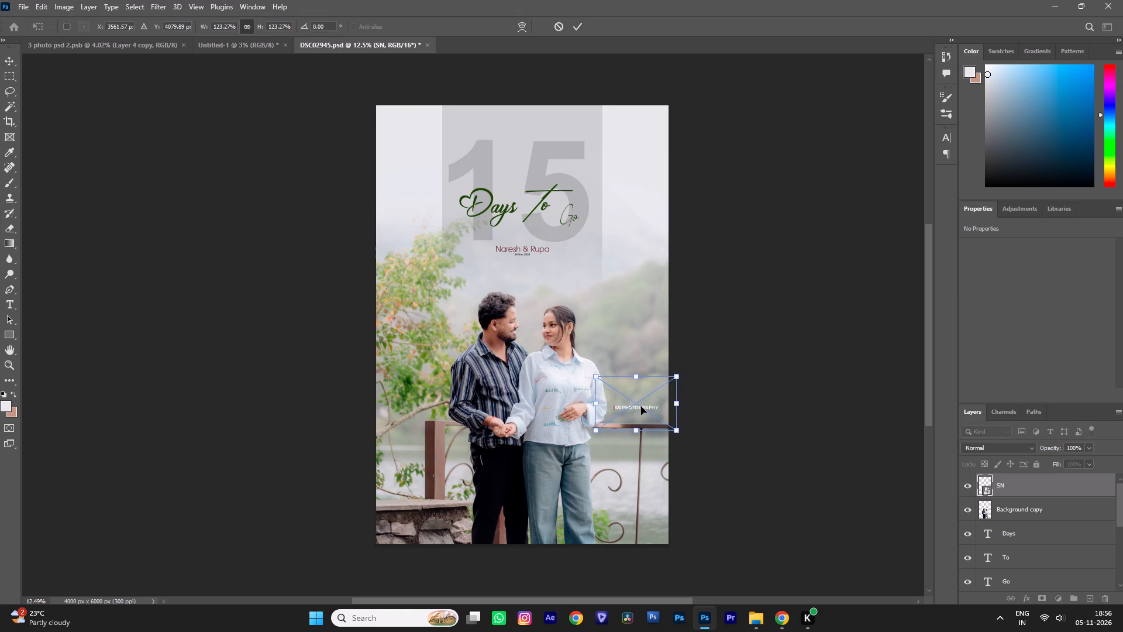
pyautogui.press('Right')
pyautogui.press('Return')
# On the Background copy layer, remove the small dark spots on the man's upper cheek with the Clone Stamp.
pyautogui.keyDown('alt'); pyautogui.scroll(10, 636, 407); pyautogui.keyUp('alt')
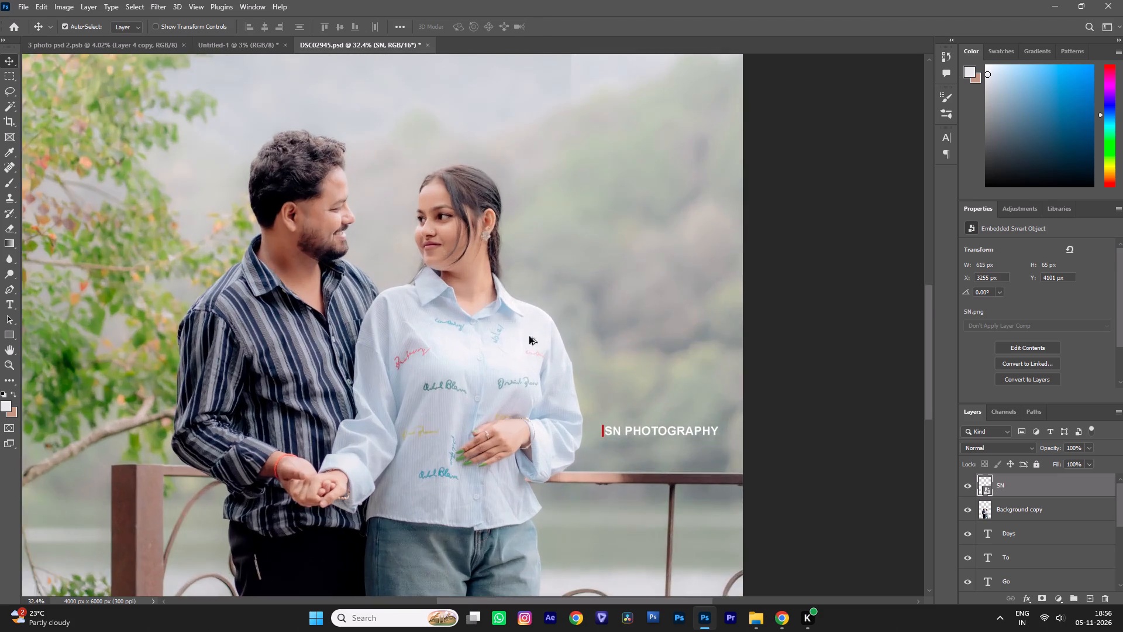
pyautogui.keyDown('alt'); pyautogui.scroll(7, 403, 283); pyautogui.keyUp('alt')
pyautogui.keyDown('alt'); pyautogui.scroll(-6, 449, 280); pyautogui.keyUp('alt')
pyautogui.keyDown('alt'); pyautogui.scroll(12, 376, 189); pyautogui.keyUp('alt')
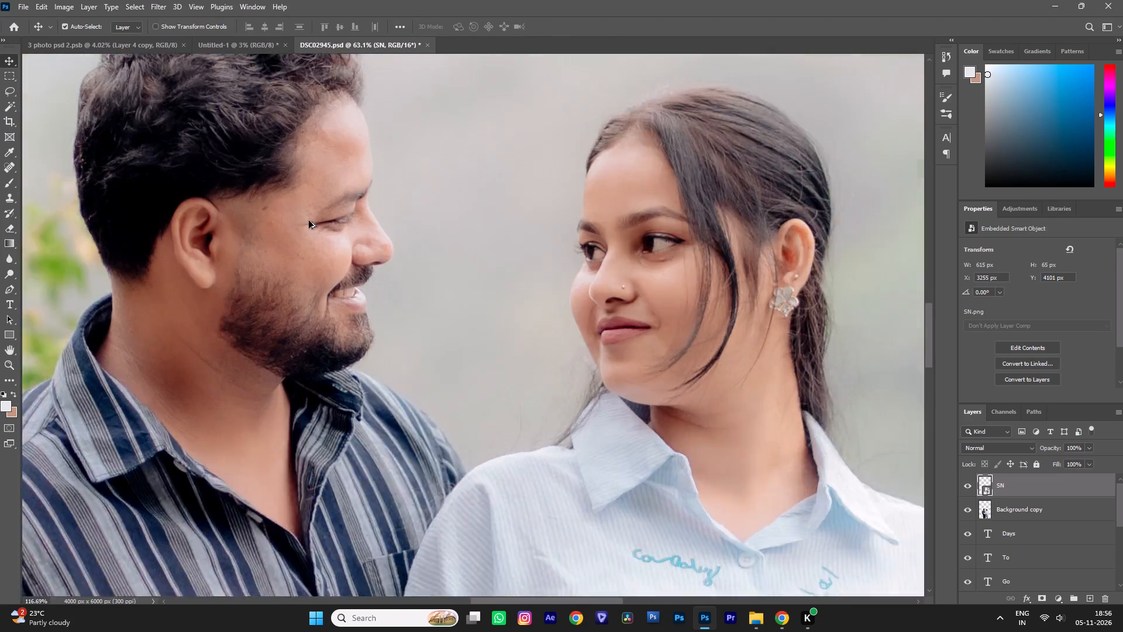
pyautogui.keyDown('alt'); pyautogui.scroll(7, 309, 221); pyautogui.keyUp('alt')
pyautogui.keyDown('alt'); pyautogui.scroll(-8, 306, 249); pyautogui.keyUp('alt')
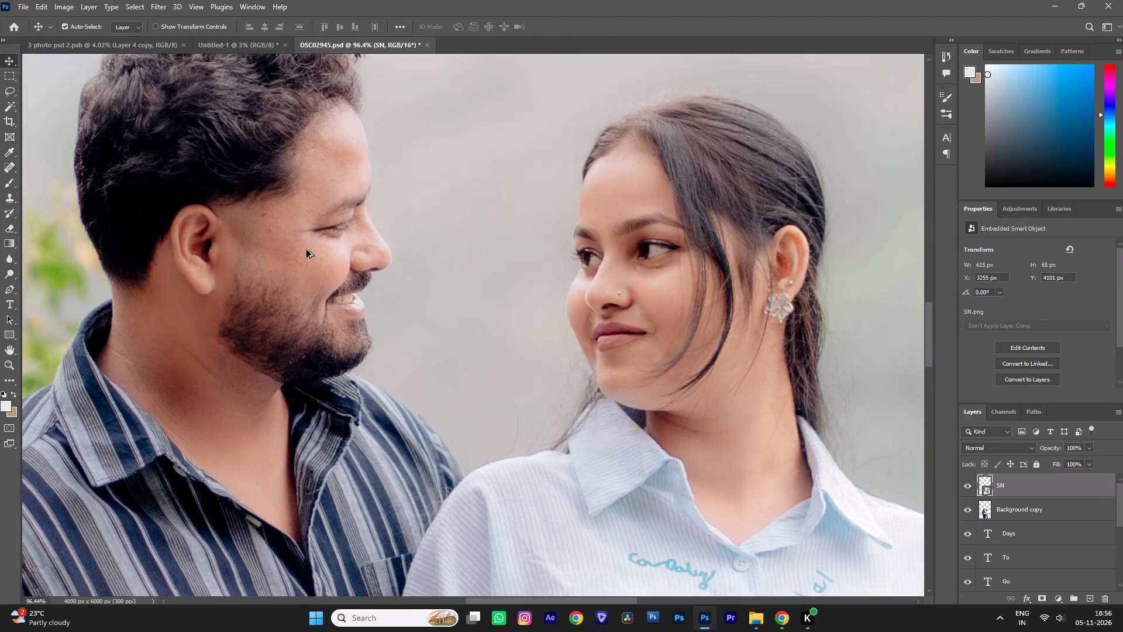
pyautogui.keyDown('alt'); pyautogui.scroll(5, 306, 250); pyautogui.keyUp('alt')
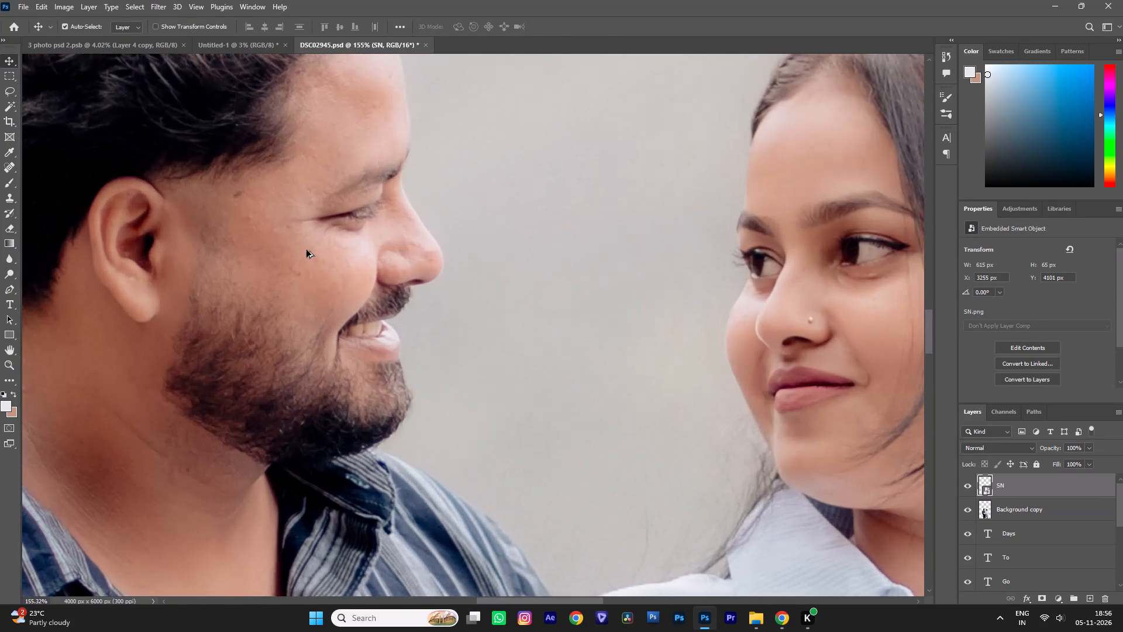
pyautogui.keyDown('alt'); pyautogui.scroll(5, 300, 251); pyautogui.keyUp('alt')
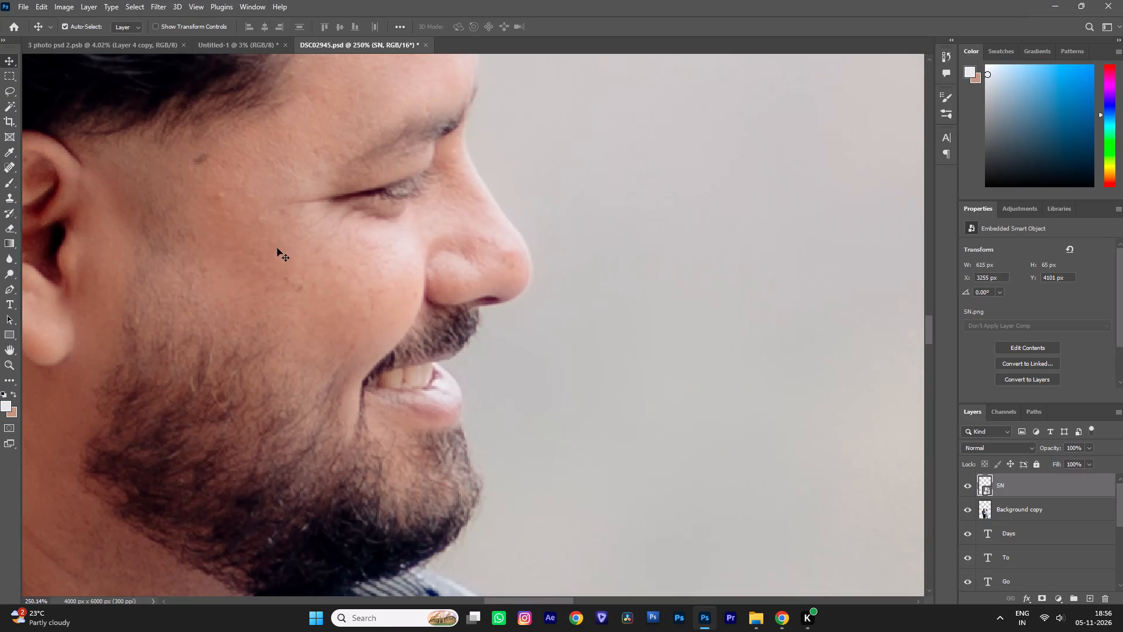
pyautogui.rightClick(277, 248)
pyautogui.click(304, 259)
pyautogui.keyDown('alt'); pyautogui.scroll(6, 263, 252); pyautogui.keyUp('alt')
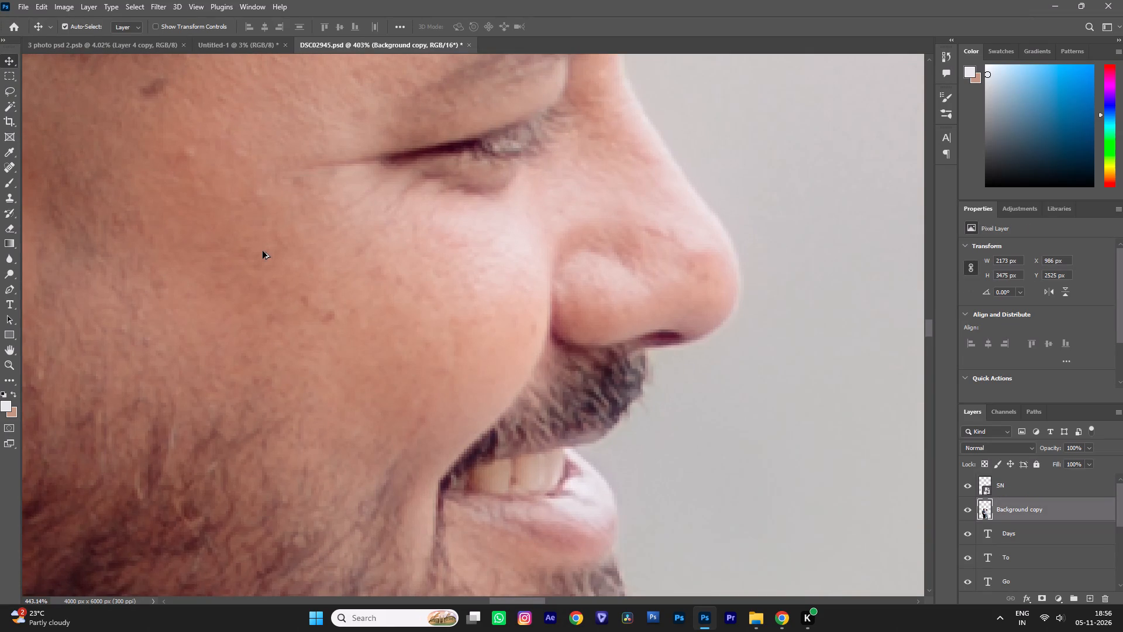
pyautogui.press('s')
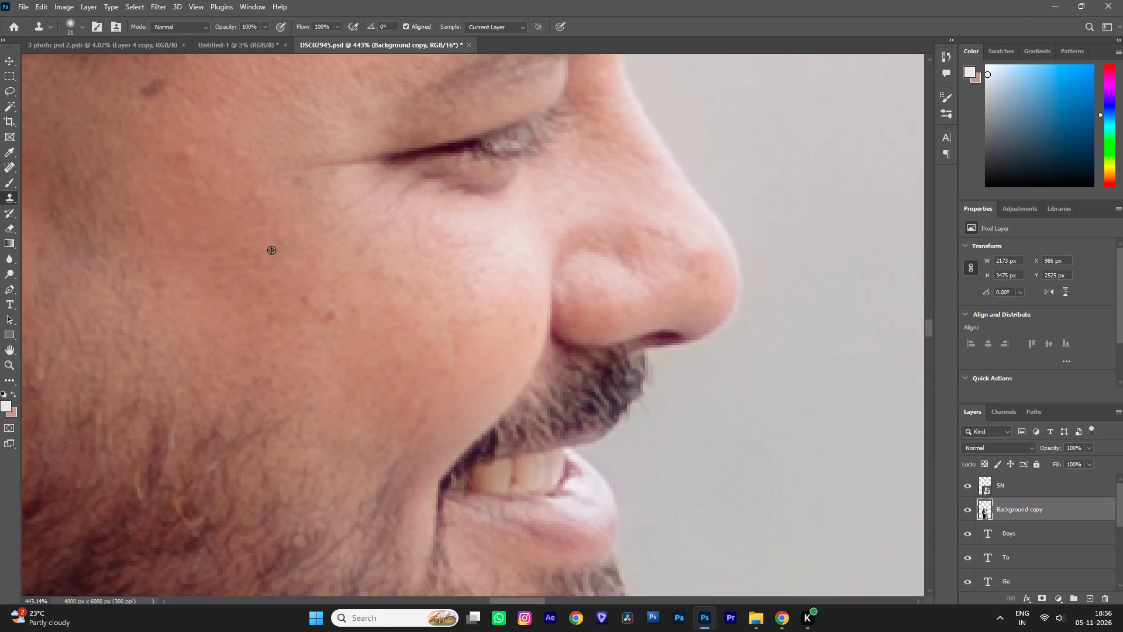
pyautogui.keyDown('alt'); pyautogui.click(271, 250); pyautogui.keyUp('alt')
pyautogui.moveTo(299, 291); pyautogui.dragTo(308, 298)
pyautogui.moveTo(316, 300); pyautogui.dragTo(331, 311)
pyautogui.click(332, 311)
pyautogui.moveTo(336, 313); pyautogui.dragTo(330, 311)
pyautogui.moveTo(312, 304); pyautogui.dragTo(308, 295)
pyautogui.click(304, 287)
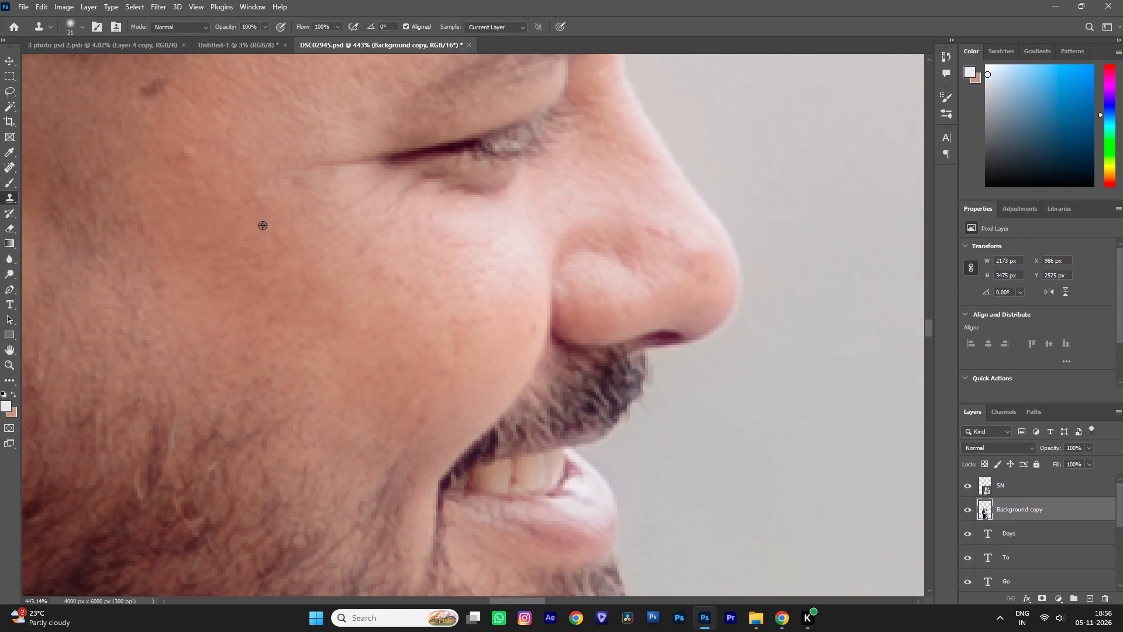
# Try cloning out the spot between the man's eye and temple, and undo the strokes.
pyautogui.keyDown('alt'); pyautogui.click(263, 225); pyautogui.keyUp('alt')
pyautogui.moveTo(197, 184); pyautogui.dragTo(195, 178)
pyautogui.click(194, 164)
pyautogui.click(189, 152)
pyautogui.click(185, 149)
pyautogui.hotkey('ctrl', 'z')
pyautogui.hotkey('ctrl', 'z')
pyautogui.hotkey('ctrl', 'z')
# Clone clean skin over the small bumps between the man's outer eye corner and temple.
pyautogui.keyDown('alt'); pyautogui.click(204, 131); pyautogui.keyUp('alt')
pyautogui.doubleClick(190, 145)
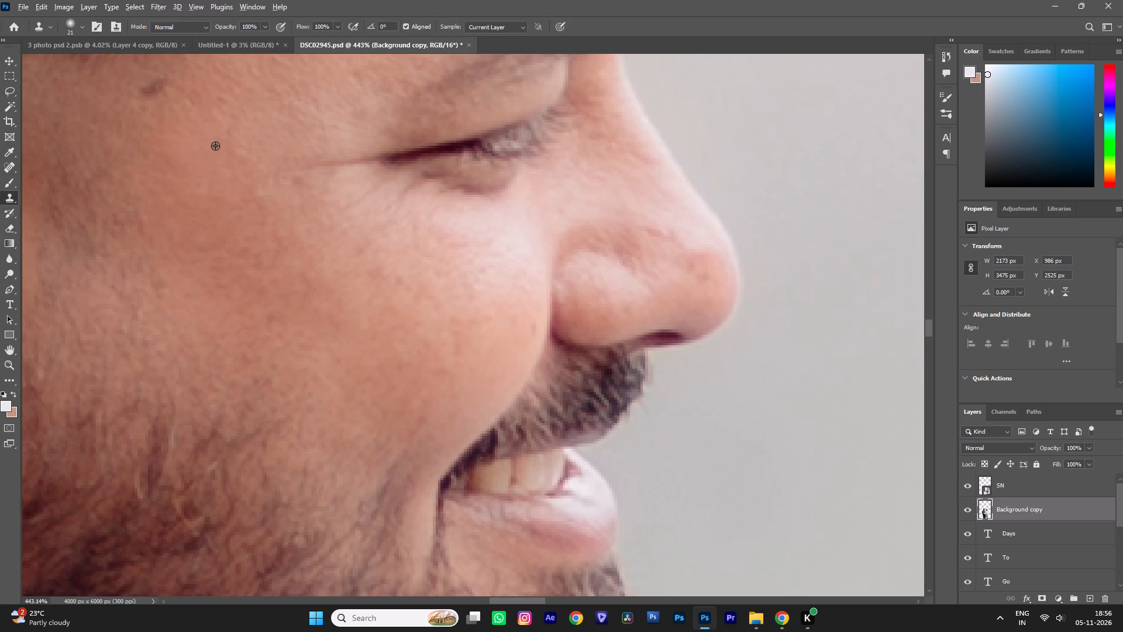
pyautogui.keyDown('alt'); pyautogui.click(215, 146); pyautogui.keyUp('alt')
pyautogui.moveTo(233, 142); pyautogui.dragTo(237, 147)
pyautogui.click(237, 147)
pyautogui.click(247, 152)
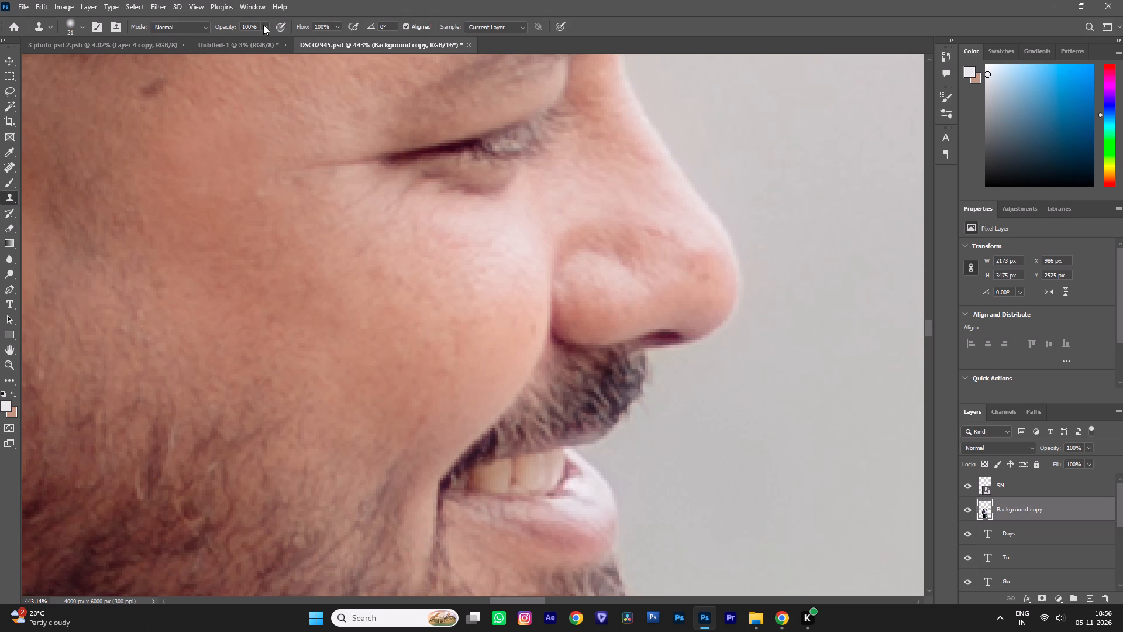
# Set the Clone Stamp to 43% opacity and 38% flow and clone out the dark mole on the man's temple.
pyautogui.click(263, 25)
pyautogui.doubleClick(241, 36)
pyautogui.click(235, 38)
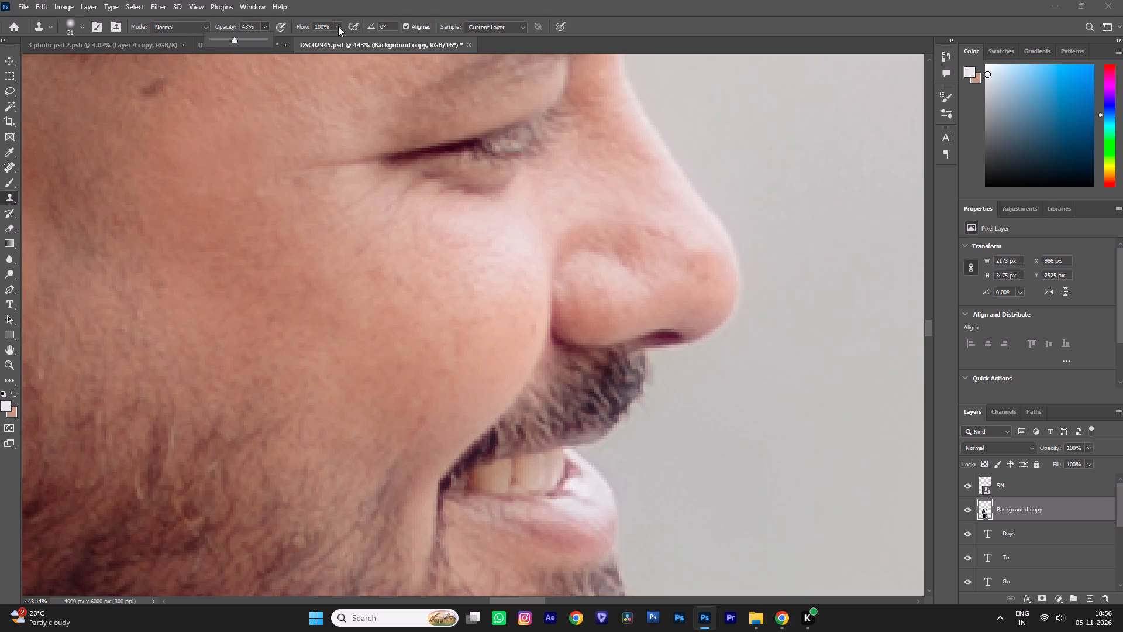
pyautogui.click(338, 26)
pyautogui.tripleClick(306, 39)
pyautogui.press('space')
pyautogui.press('space')
pyautogui.moveTo(185, 101); pyautogui.dragTo(316, 263)
pyautogui.keyDown('alt'); pyautogui.moveTo(308, 297); pyautogui.dragTo(295, 277); pyautogui.keyUp('alt')
pyautogui.click(281, 255)
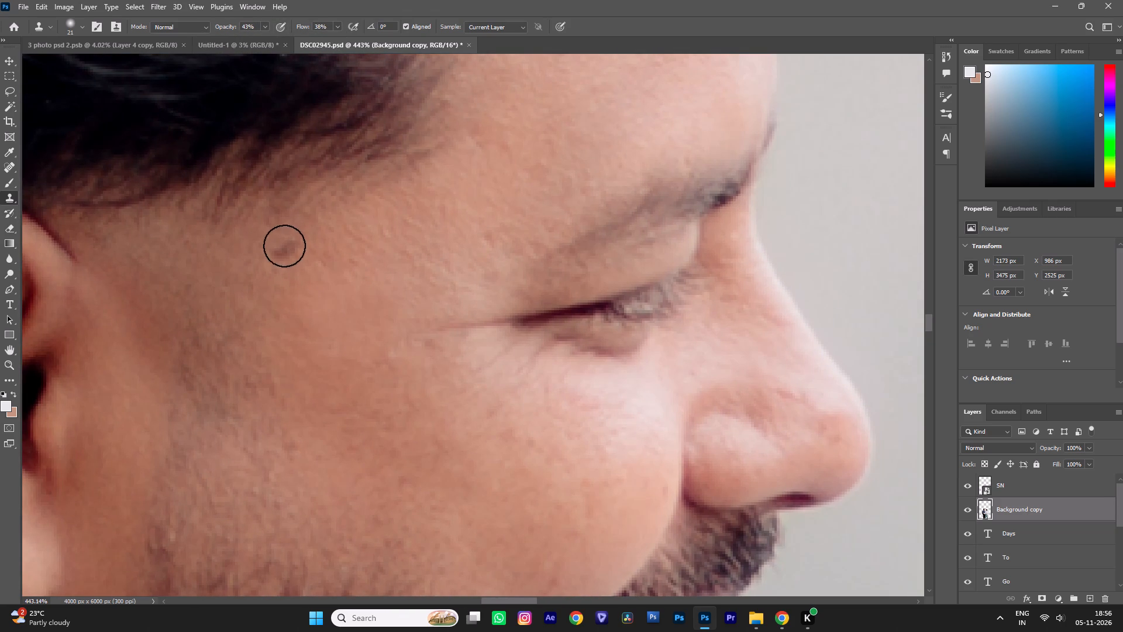
pyautogui.click(285, 245)
pyautogui.click(290, 243)
pyautogui.click(268, 259)
pyautogui.click(268, 280)
pyautogui.click(312, 252)
pyautogui.moveTo(285, 244); pyautogui.dragTo(267, 260)
pyautogui.moveTo(297, 251); pyautogui.dragTo(270, 272)
# Even out the man's skin from beside the temple mole's spot down to the upper cheek with soft clone strokes.
pyautogui.moveTo(300, 255); pyautogui.dragTo(322, 285)
pyautogui.moveTo(323, 275); pyautogui.dragTo(327, 284)
pyautogui.moveTo(355, 260); pyautogui.dragTo(361, 270)
pyautogui.moveTo(361, 256); pyautogui.dragTo(336, 269)
pyautogui.moveTo(346, 267); pyautogui.dragTo(314, 269)
pyautogui.click(310, 269)
pyautogui.moveTo(315, 342); pyautogui.dragTo(326, 364)
pyautogui.moveTo(329, 362); pyautogui.dragTo(315, 349)
pyautogui.moveTo(300, 328); pyautogui.dragTo(306, 354)
pyautogui.moveTo(308, 384); pyautogui.dragTo(304, 405)
pyautogui.moveTo(296, 410); pyautogui.dragTo(294, 416)
pyautogui.click(275, 384)
pyautogui.moveTo(278, 380); pyautogui.dragTo(276, 394)
pyautogui.moveTo(282, 407); pyautogui.dragTo(291, 429)
pyautogui.moveTo(291, 430); pyautogui.dragTo(290, 443)
pyautogui.moveTo(288, 446); pyautogui.dragTo(296, 455)
pyautogui.click(315, 456)
# Smooth the man's skin from above the beard line up to the outer eye corner using the Clone Stamp.
pyautogui.press('space')
pyautogui.moveTo(312, 380); pyautogui.dragTo(284, 299)
pyautogui.keyDown('alt'); pyautogui.click(287, 372); pyautogui.keyUp('alt')
pyautogui.moveTo(256, 335); pyautogui.dragTo(257, 360)
pyautogui.click(269, 397)
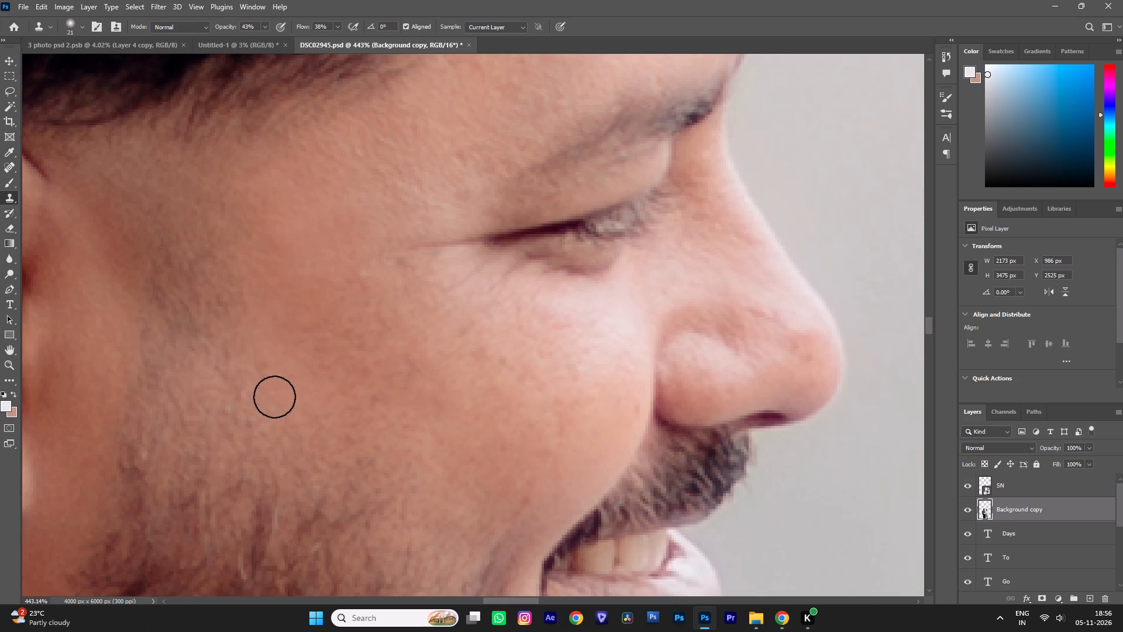
pyautogui.moveTo(283, 395); pyautogui.dragTo(312, 400)
pyautogui.moveTo(314, 355); pyautogui.dragTo(340, 306)
pyautogui.moveTo(347, 291); pyautogui.dragTo(352, 283)
pyautogui.click(353, 277)
pyautogui.keyDown('alt'); pyautogui.moveTo(327, 257); pyautogui.dragTo(359, 269); pyautogui.keyUp('alt')
pyautogui.moveTo(375, 272); pyautogui.dragTo(378, 280)
pyautogui.moveTo(378, 287); pyautogui.dragTo(367, 308)
pyautogui.moveTo(366, 357); pyautogui.dragTo(374, 373)
pyautogui.moveTo(381, 370); pyautogui.dragTo(375, 390)
pyautogui.moveTo(360, 415); pyautogui.dragTo(398, 414)
# Clone out the remaining blemishes across the man's cheek below the eye and towards the nose.
pyautogui.moveTo(474, 403); pyautogui.dragTo(476, 410)
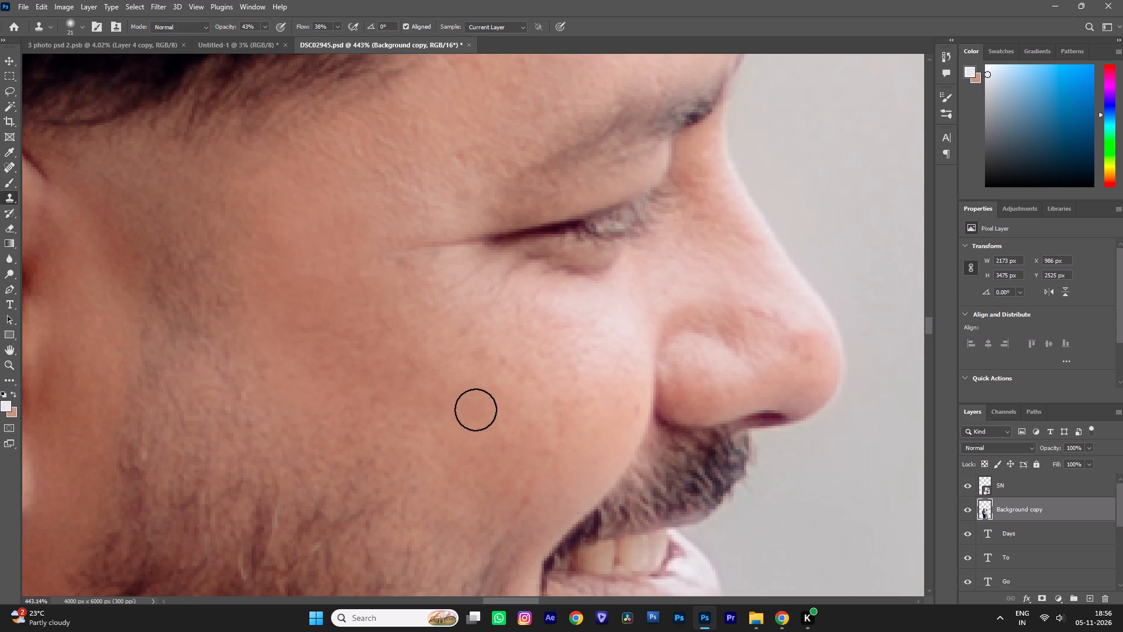
pyautogui.moveTo(476, 410); pyautogui.dragTo(478, 410)
pyautogui.keyDown('alt'); pyautogui.moveTo(493, 418); pyautogui.dragTo(470, 399); pyautogui.keyUp('alt')
pyautogui.click(449, 363)
pyautogui.moveTo(446, 365); pyautogui.dragTo(446, 375)
pyautogui.click(412, 370)
pyautogui.moveTo(412, 369); pyautogui.dragTo(418, 374)
pyautogui.keyDown('alt'); pyautogui.click(474, 407); pyautogui.keyUp('alt')
pyautogui.moveTo(484, 352); pyautogui.dragTo(484, 346)
pyautogui.click(486, 349)
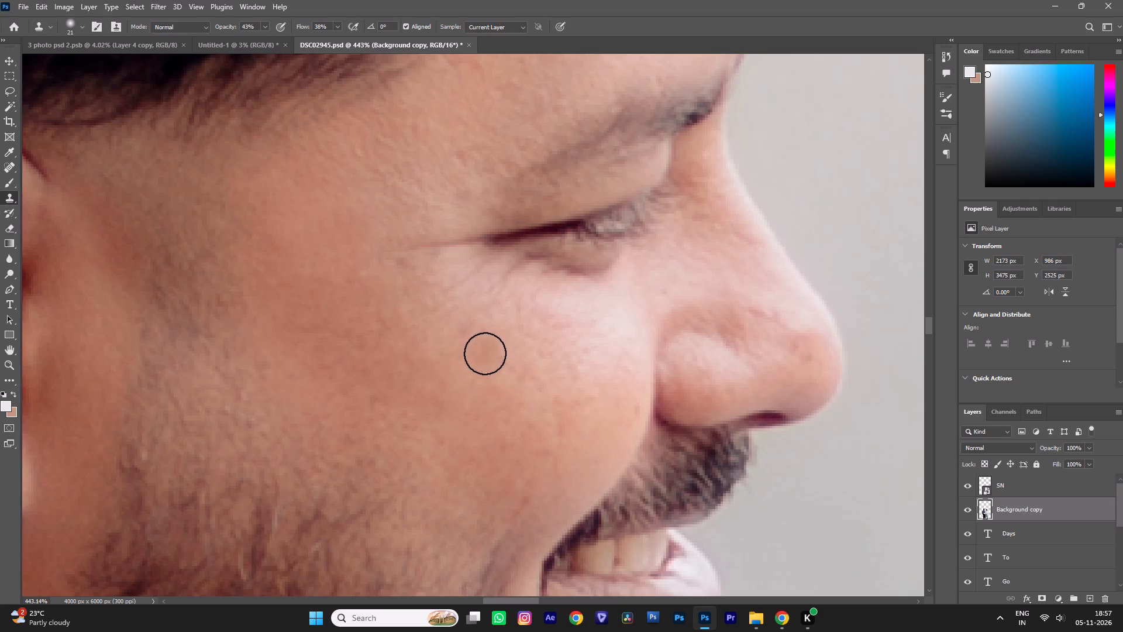
pyautogui.moveTo(504, 360); pyautogui.dragTo(550, 391)
pyautogui.moveTo(552, 404); pyautogui.dragTo(555, 414)
pyautogui.moveTo(557, 432); pyautogui.dragTo(546, 435)
# Smooth the skin beneath the woman's nearer eye with short, soft Clone Stamp strokes.
pyautogui.keyDown('alt'); pyautogui.scroll(-11, 475, 360); pyautogui.keyUp('alt')
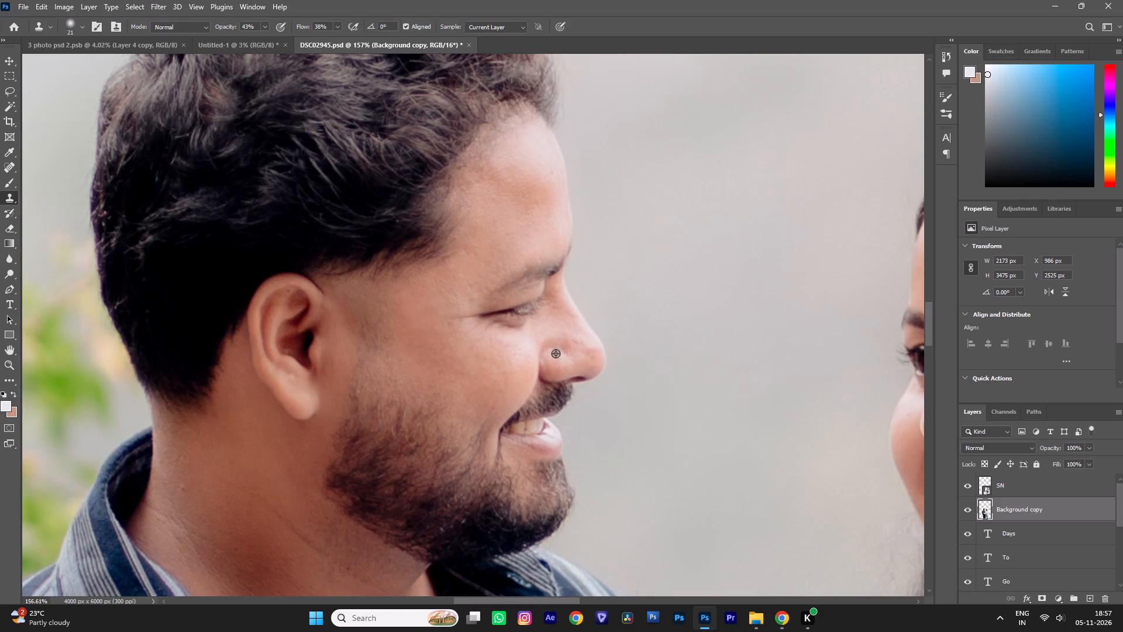
pyautogui.keyDown('alt'); pyautogui.scroll(-9, 500, 208); pyautogui.keyUp('alt')
pyautogui.keyDown('alt'); pyautogui.scroll(14, 772, 296); pyautogui.keyUp('alt')
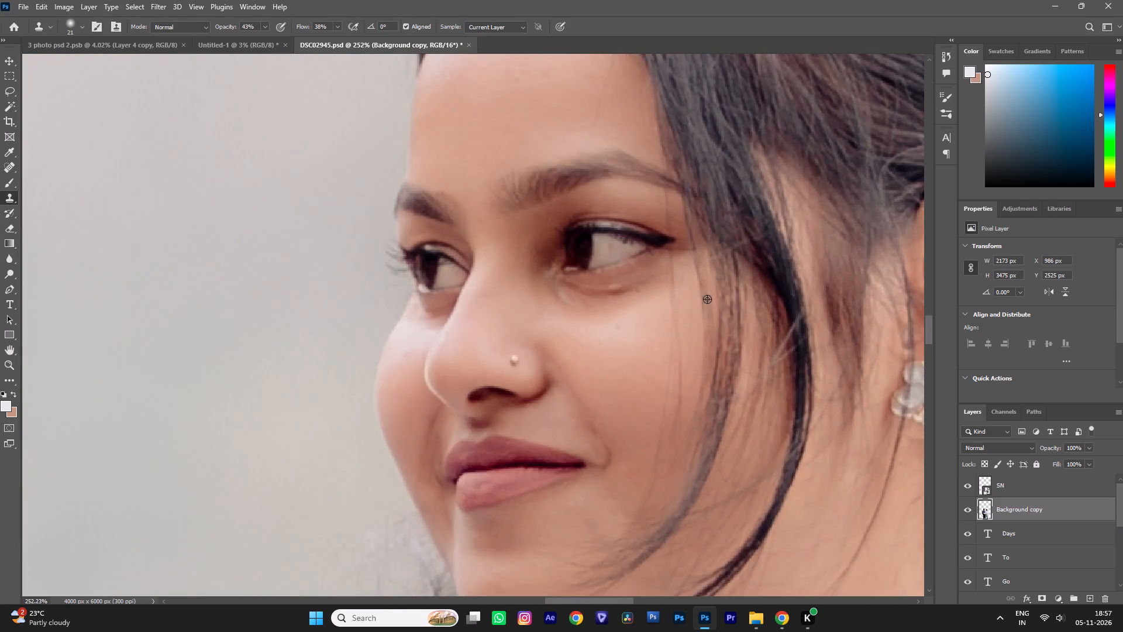
pyautogui.keyDown('alt'); pyautogui.scroll(7, 633, 303); pyautogui.keyUp('alt')
pyautogui.keyDown('alt'); pyautogui.click(585, 304); pyautogui.keyUp('alt')
pyautogui.moveTo(585, 282); pyautogui.dragTo(595, 280)
pyautogui.click(607, 277)
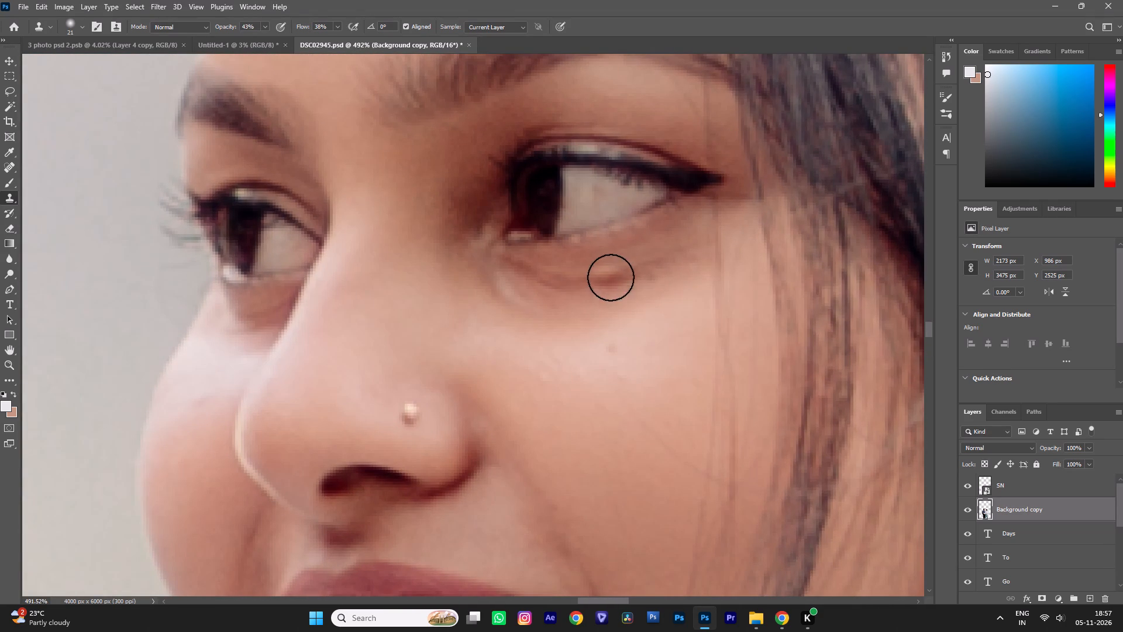
pyautogui.click(622, 276)
pyautogui.keyDown('alt'); pyautogui.moveTo(668, 268); pyautogui.dragTo(659, 268); pyautogui.keyUp('alt')
pyautogui.moveTo(633, 270); pyautogui.dragTo(621, 271)
pyautogui.moveTo(601, 272); pyautogui.dragTo(579, 277)
# Examine the full poster, checking the retouched faces together with the lettering, date and logo.
pyautogui.keyDown('alt'); pyautogui.scroll(-12, 557, 311); pyautogui.keyUp('alt')
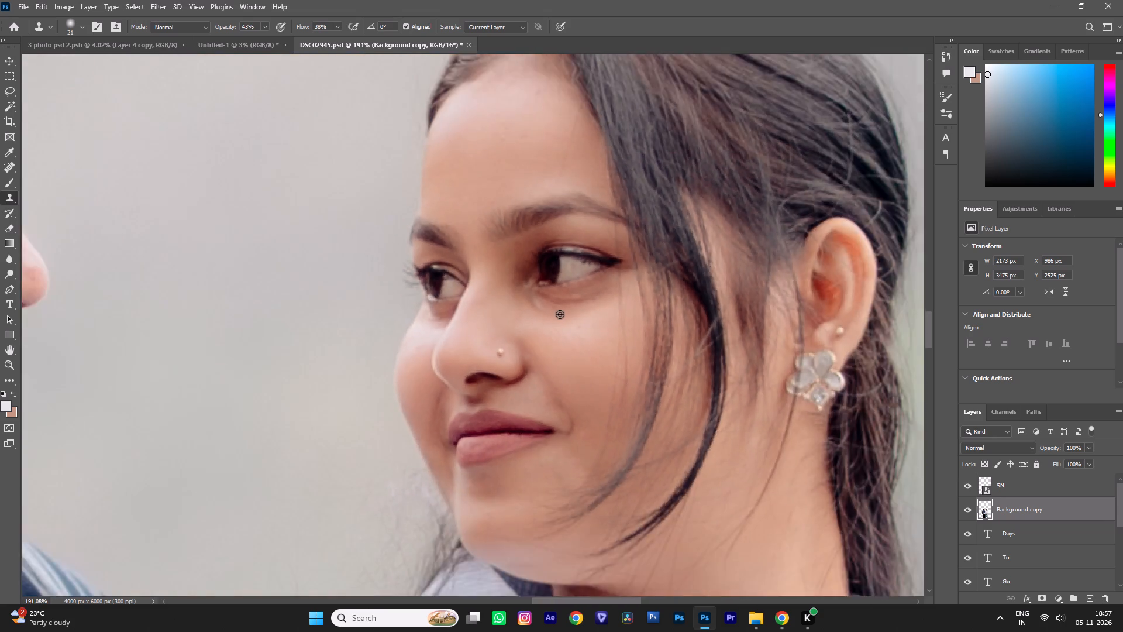
pyautogui.keyDown('alt'); pyautogui.scroll(-9, 560, 314); pyautogui.keyUp('alt')
pyautogui.keyDown('alt'); pyautogui.scroll(-16, 498, 275); pyautogui.keyUp('alt')
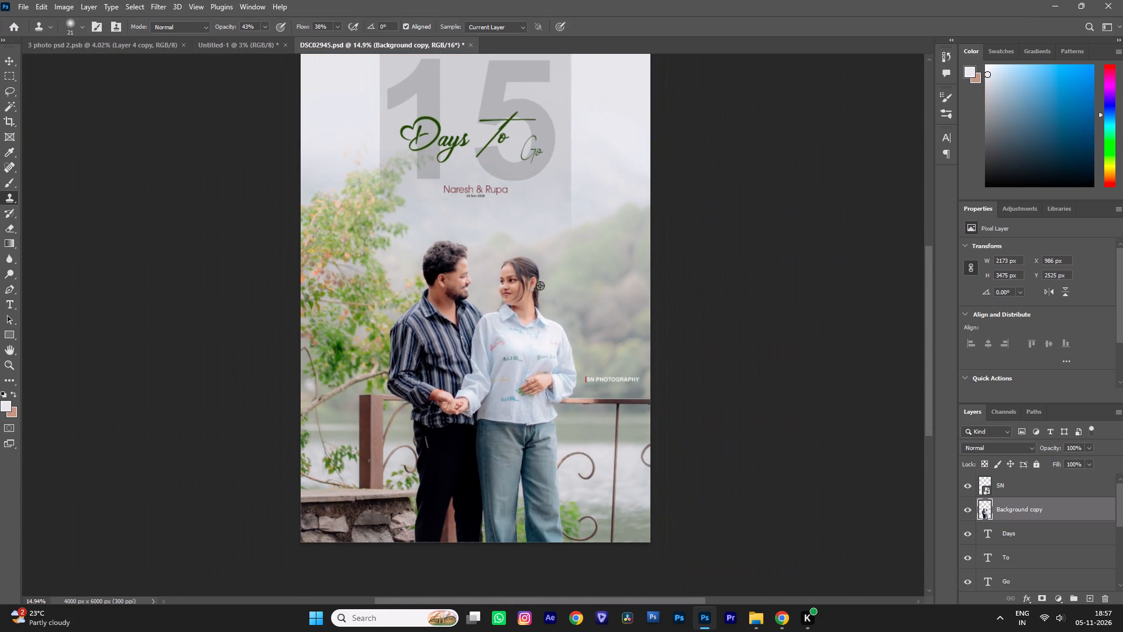
pyautogui.keyDown('alt'); pyautogui.scroll(-1, 540, 290); pyautogui.keyUp('alt')
pyautogui.keyDown('alt'); pyautogui.scroll(2, 539, 303); pyautogui.keyUp('alt')
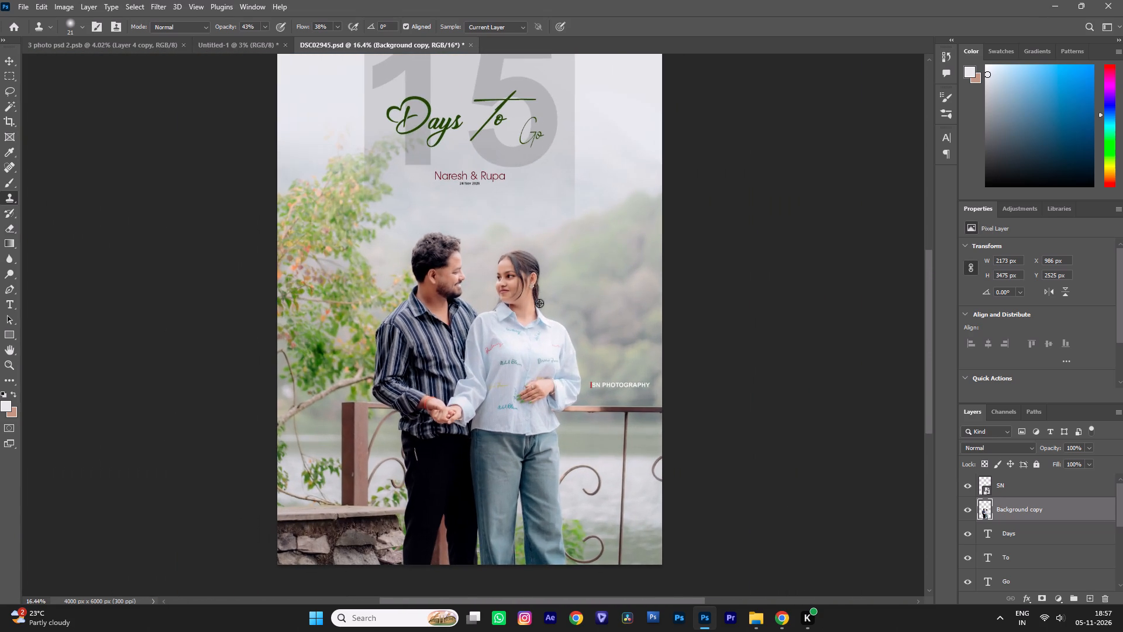
pyautogui.keyDown('alt'); pyautogui.scroll(1, 539, 303); pyautogui.keyUp('alt')
pyautogui.keyDown('alt'); pyautogui.scroll(-4, 539, 303); pyautogui.keyUp('alt')
pyautogui.press('space')
pyautogui.press('space')
pyautogui.press('space')
pyautogui.moveTo(545, 294); pyautogui.dragTo(523, 327)
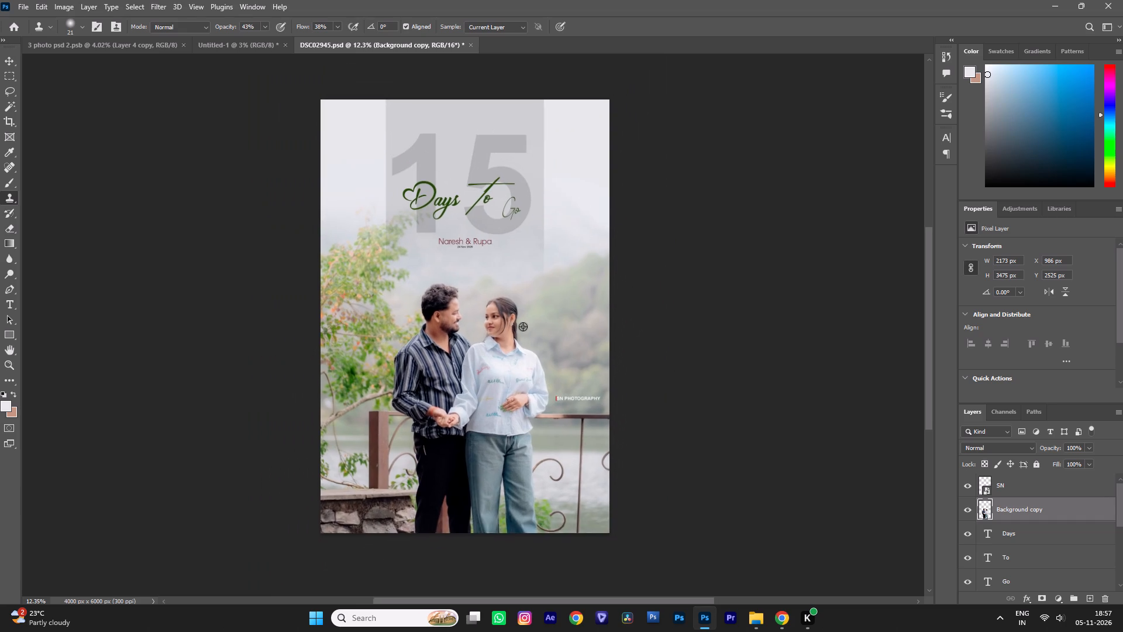
pyautogui.keyDown('alt'); pyautogui.scroll(3, 523, 327); pyautogui.keyUp('alt')
pyautogui.keyDown('alt'); pyautogui.scroll(-2, 523, 322); pyautogui.keyUp('alt')
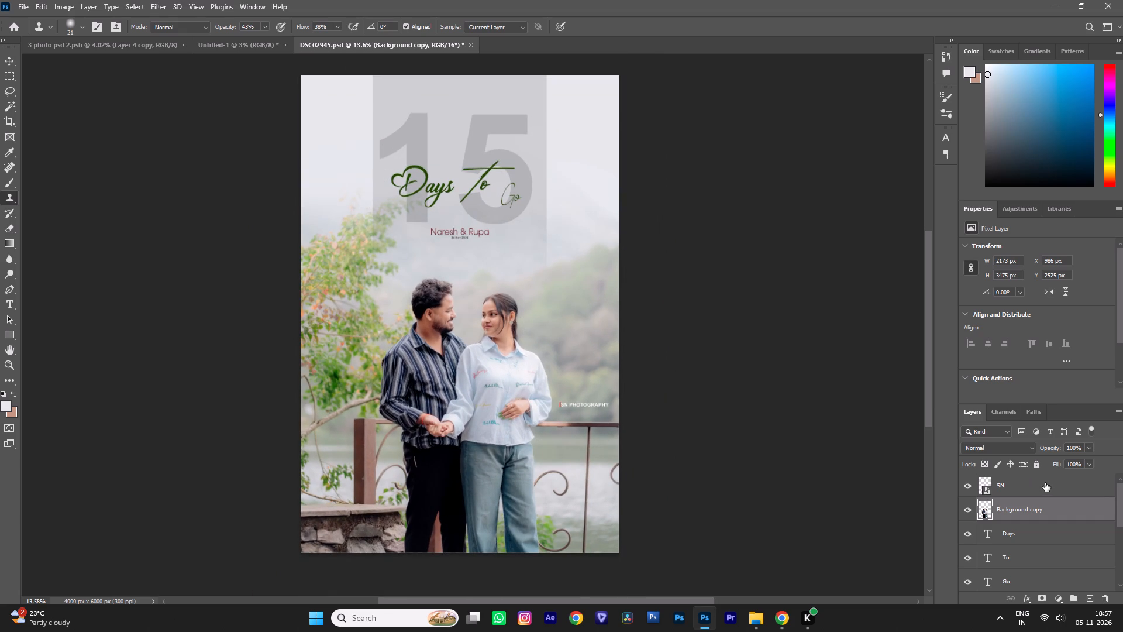
# Add a new empty layer and place it above the SN logo layer at the top of the stack.
pyautogui.click(1088, 595)
pyautogui.moveTo(1024, 506); pyautogui.dragTo(1022, 482)
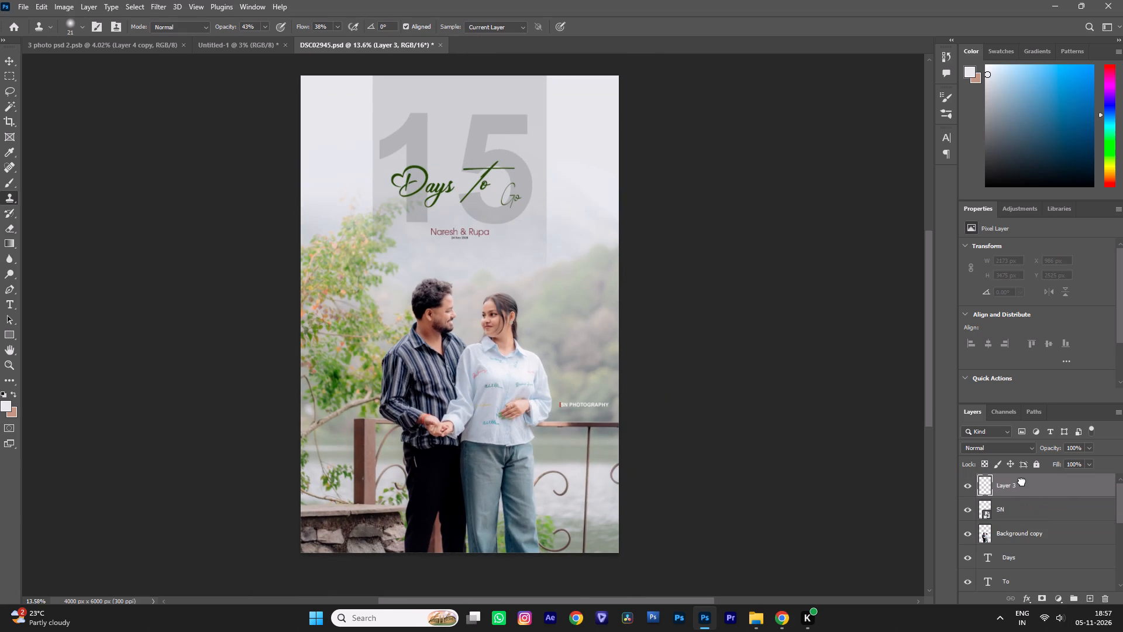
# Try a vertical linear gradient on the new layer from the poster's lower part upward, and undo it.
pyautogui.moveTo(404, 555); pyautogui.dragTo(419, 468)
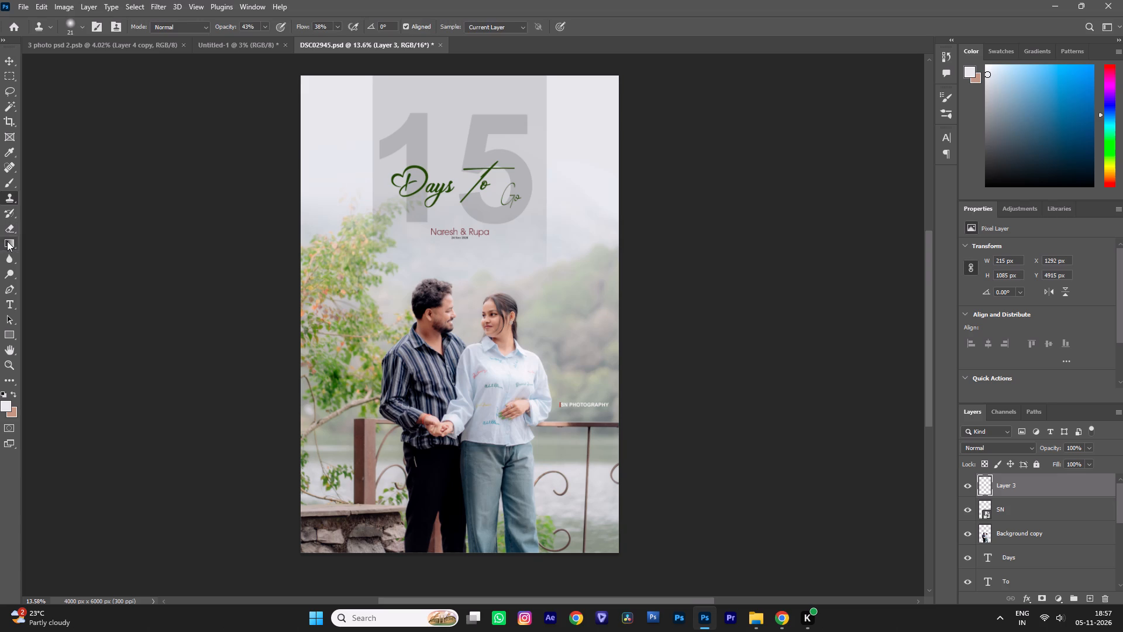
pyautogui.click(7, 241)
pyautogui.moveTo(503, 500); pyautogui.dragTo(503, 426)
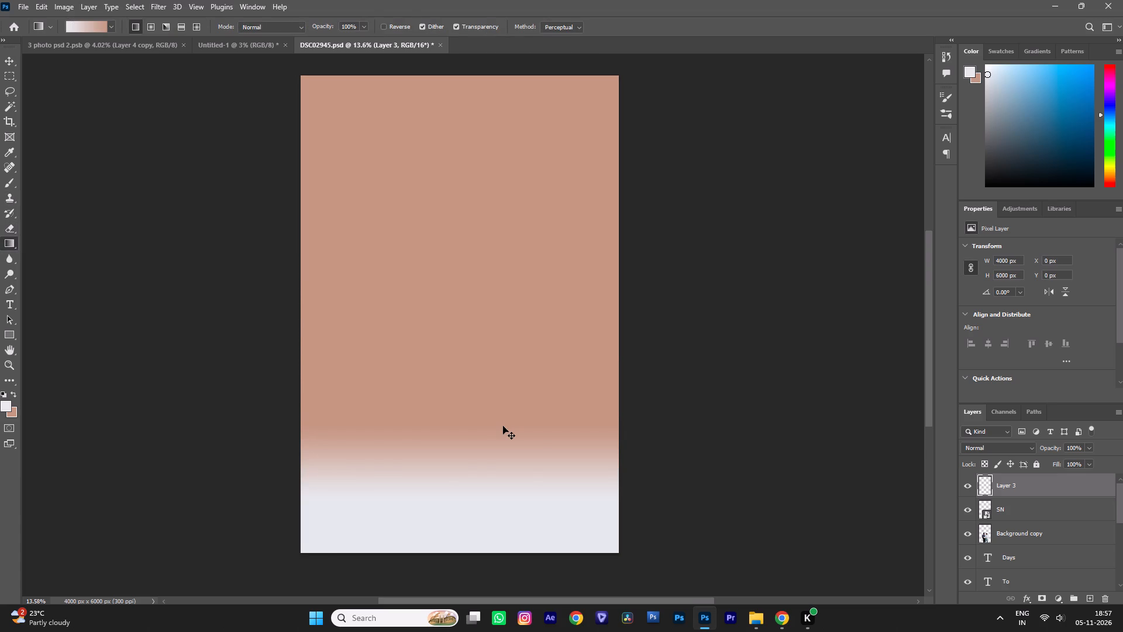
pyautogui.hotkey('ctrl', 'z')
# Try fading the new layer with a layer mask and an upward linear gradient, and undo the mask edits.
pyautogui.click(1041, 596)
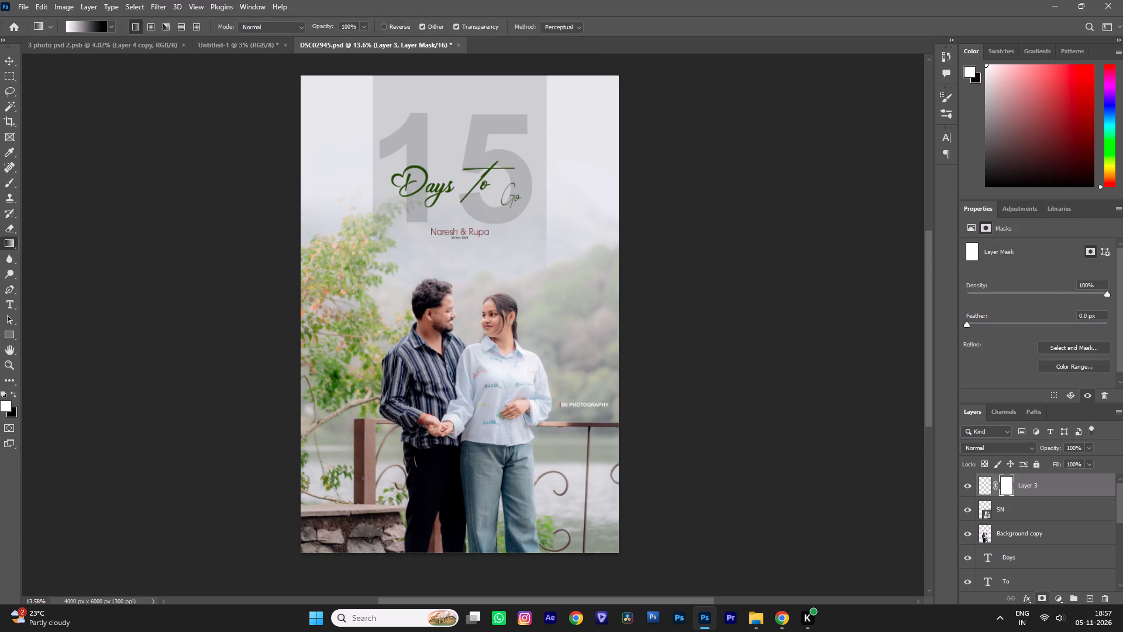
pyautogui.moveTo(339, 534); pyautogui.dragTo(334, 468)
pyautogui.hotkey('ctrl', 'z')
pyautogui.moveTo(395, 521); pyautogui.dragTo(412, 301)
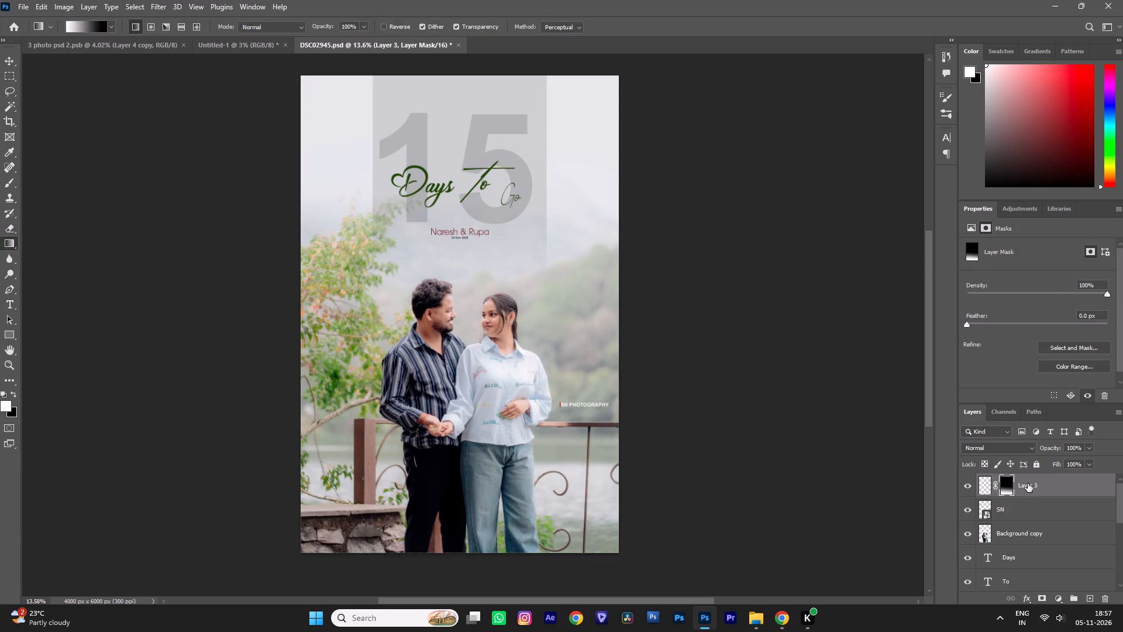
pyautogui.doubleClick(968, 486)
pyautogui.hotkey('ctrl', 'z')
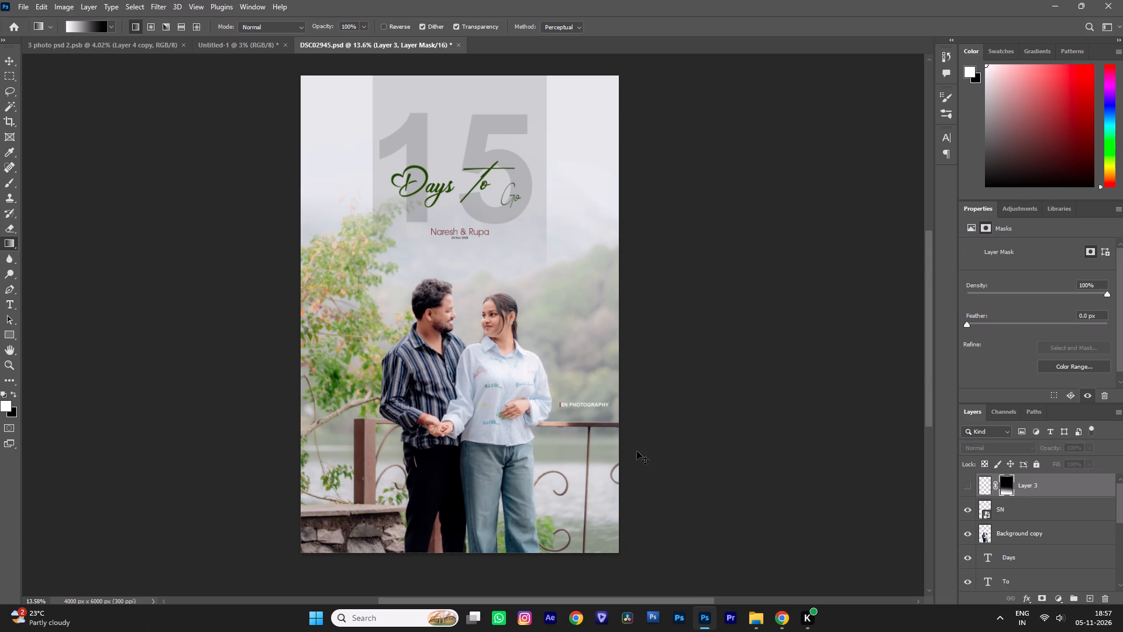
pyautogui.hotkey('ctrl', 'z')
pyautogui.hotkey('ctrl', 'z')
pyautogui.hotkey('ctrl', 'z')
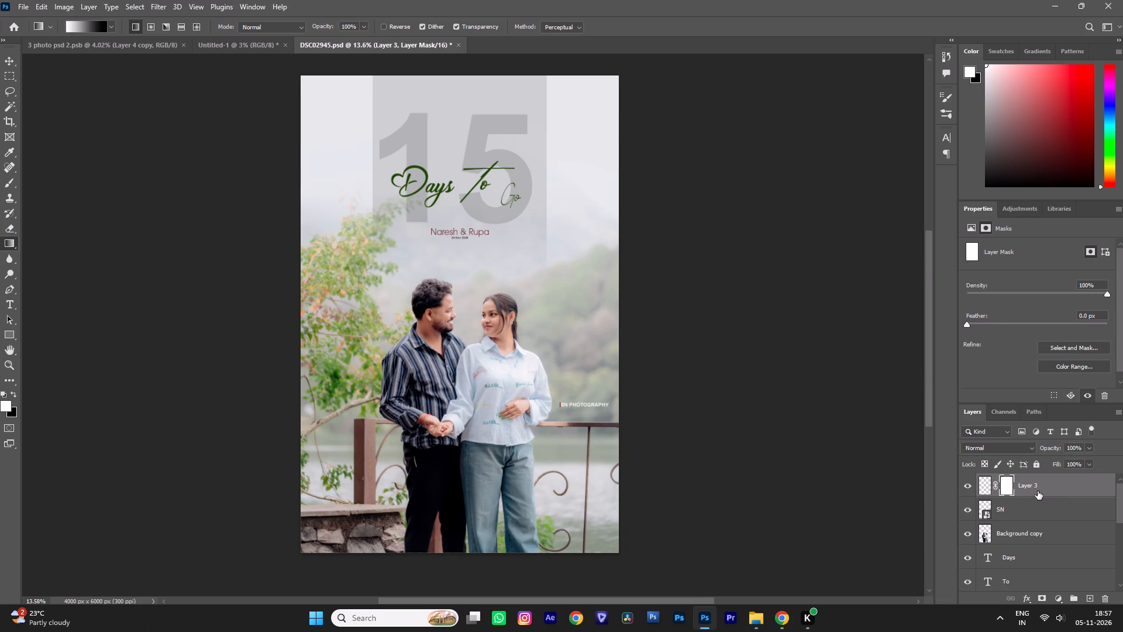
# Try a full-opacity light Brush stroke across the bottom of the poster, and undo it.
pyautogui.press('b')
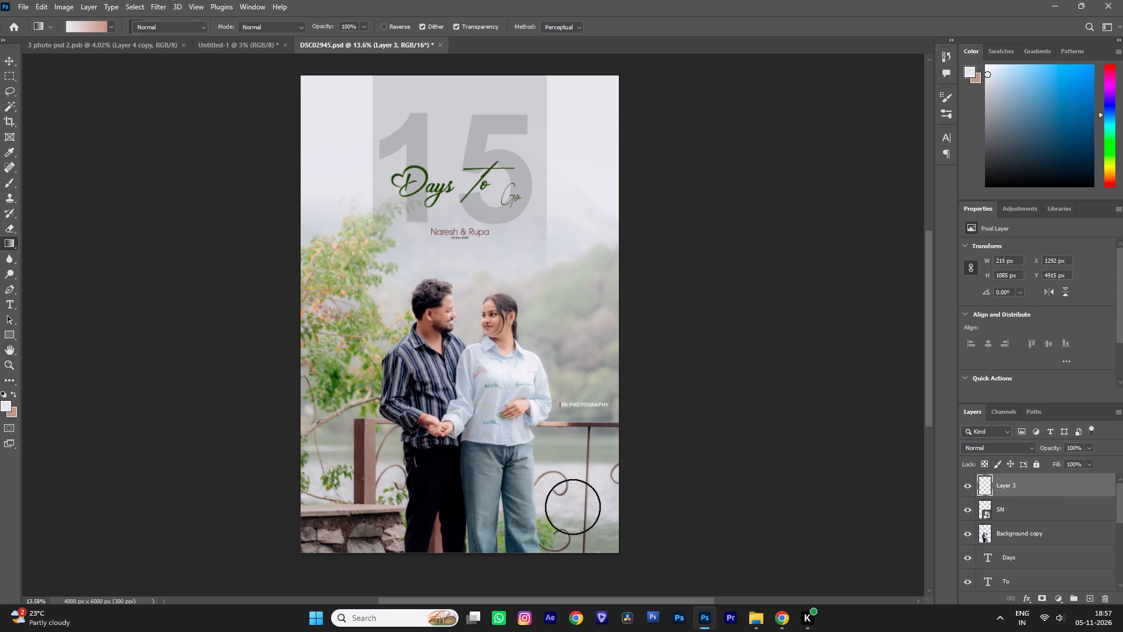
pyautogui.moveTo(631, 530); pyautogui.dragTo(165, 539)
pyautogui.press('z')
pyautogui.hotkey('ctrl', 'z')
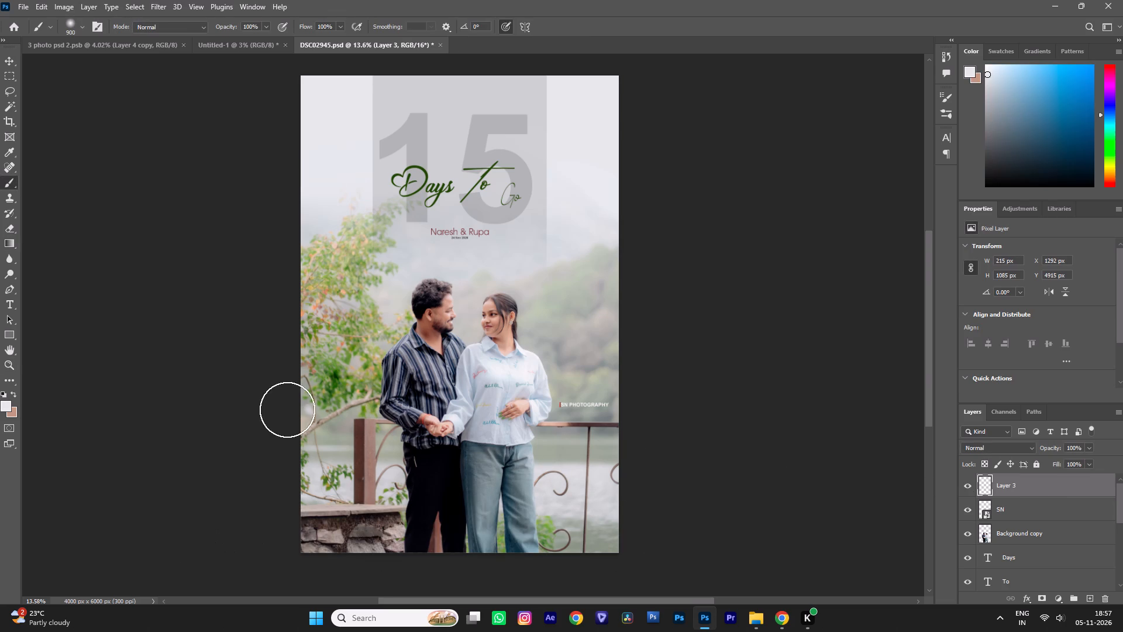
# Set the Brush to 37% opacity and enlarge its size to 2000 px.
pyautogui.click(265, 26)
pyautogui.click(238, 39)
pyautogui.doubleClick(236, 39)
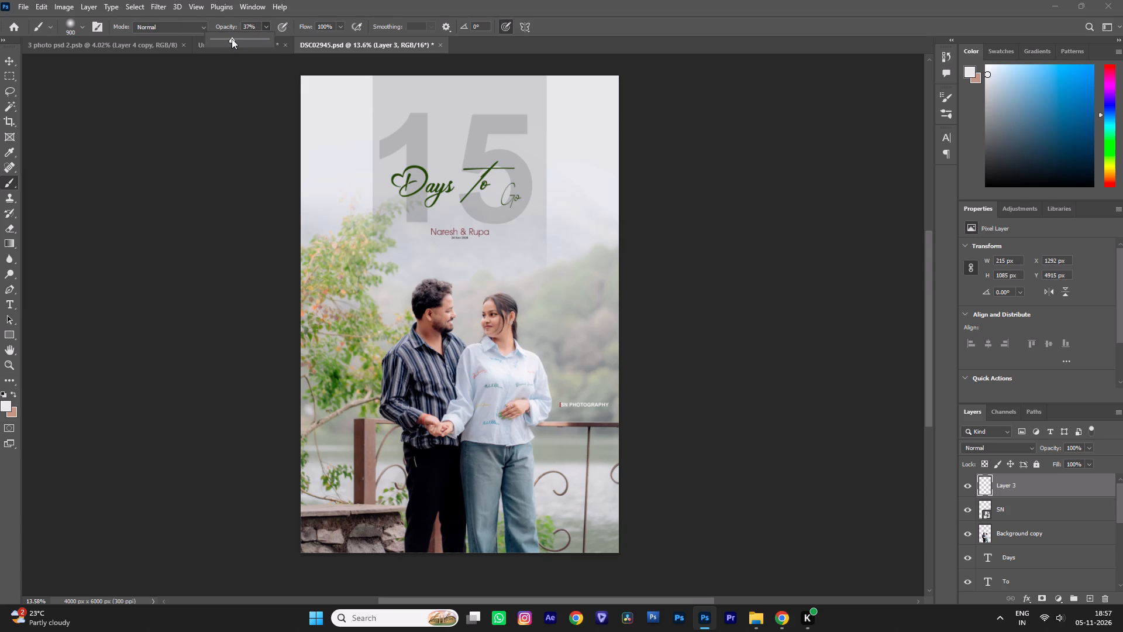
pyautogui.click(504, 0)
pyautogui.press(']')
pyautogui.press(']')
pyautogui.press(']')
pyautogui.press(']')
pyautogui.press(']')
pyautogui.press(']')
pyautogui.press(']')
pyautogui.press(']')
pyautogui.press(']')
pyautogui.press(']')
pyautogui.press(']')
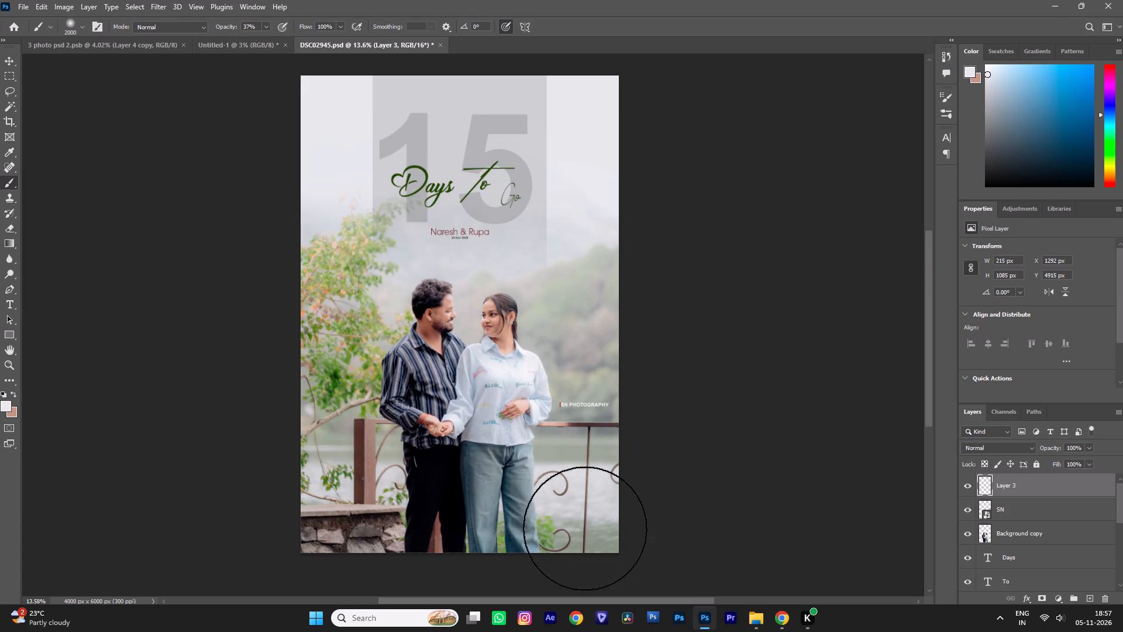
# Paint a soft light haze across the poster's bottom edge on the new layer, and hide that layer.
pyautogui.keyDown('alt'); pyautogui.scroll(-3, 573, 484); pyautogui.keyUp('alt')
pyautogui.press('space')
pyautogui.press('space')
pyautogui.press('space')
pyautogui.moveTo(473, 475); pyautogui.dragTo(479, 364)
pyautogui.moveTo(639, 459); pyautogui.dragTo(188, 458)
pyautogui.click(187, 458)
pyautogui.moveTo(194, 458); pyautogui.dragTo(797, 466)
pyautogui.moveTo(787, 467); pyautogui.dragTo(213, 465)
pyautogui.moveTo(331, 468); pyautogui.dragTo(829, 477)
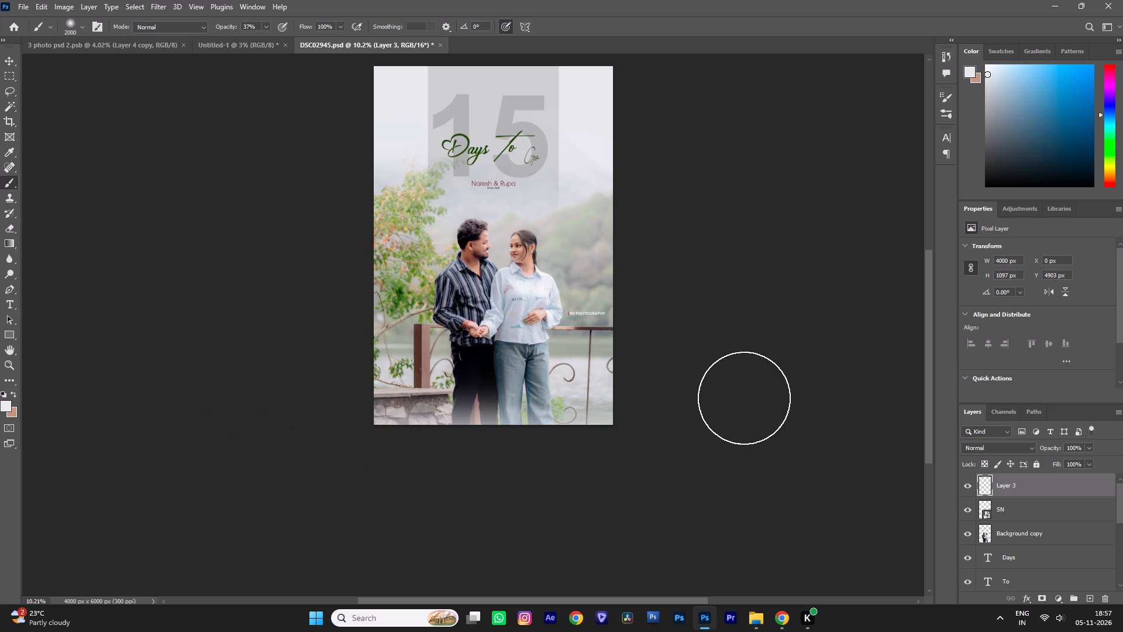
pyautogui.click(965, 487)
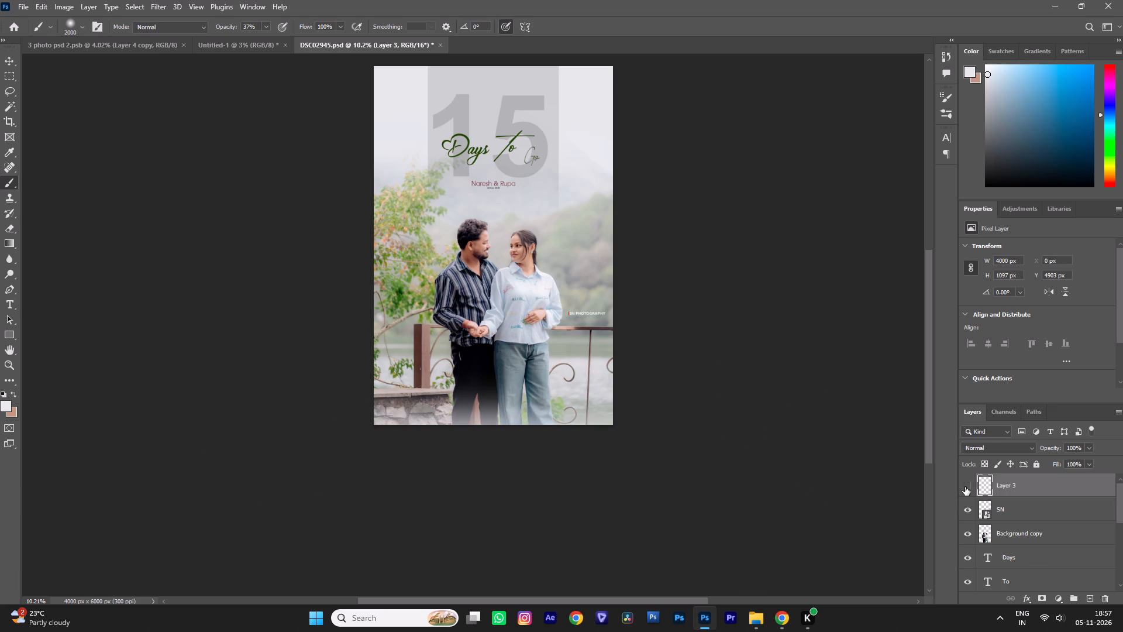
# On another new layer, paint a soft black shade across the poster's bottom edge and compare it with the light haze.
pyautogui.click(1087, 600)
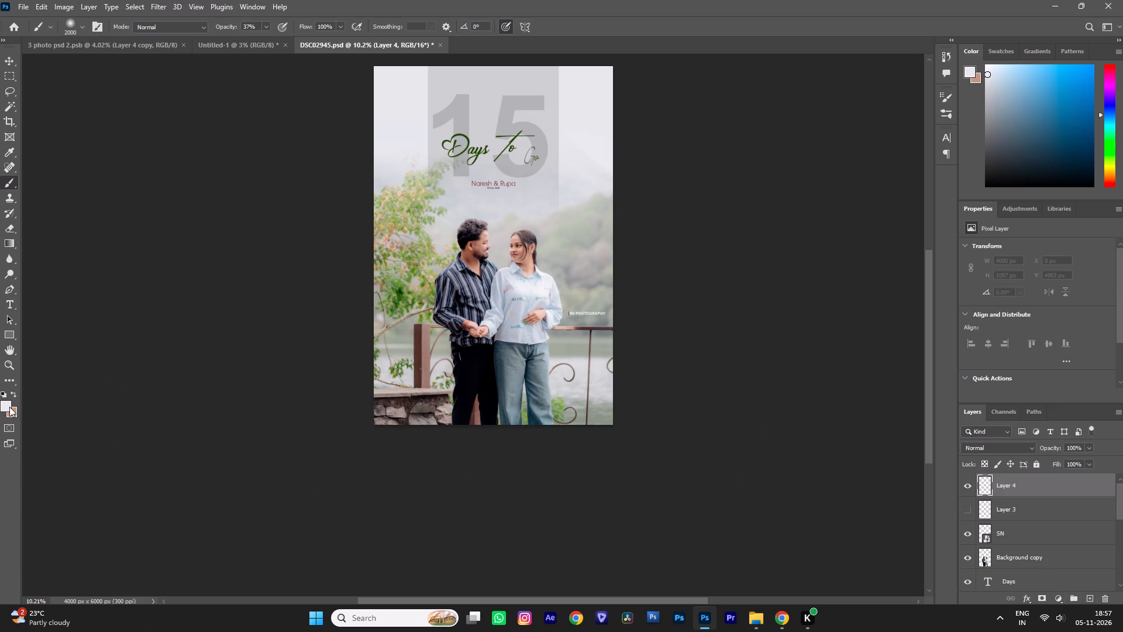
pyautogui.click(9, 407)
pyautogui.moveTo(684, 169); pyautogui.dragTo(662, 329)
pyautogui.press('Return')
pyautogui.moveTo(674, 440); pyautogui.dragTo(673, 442)
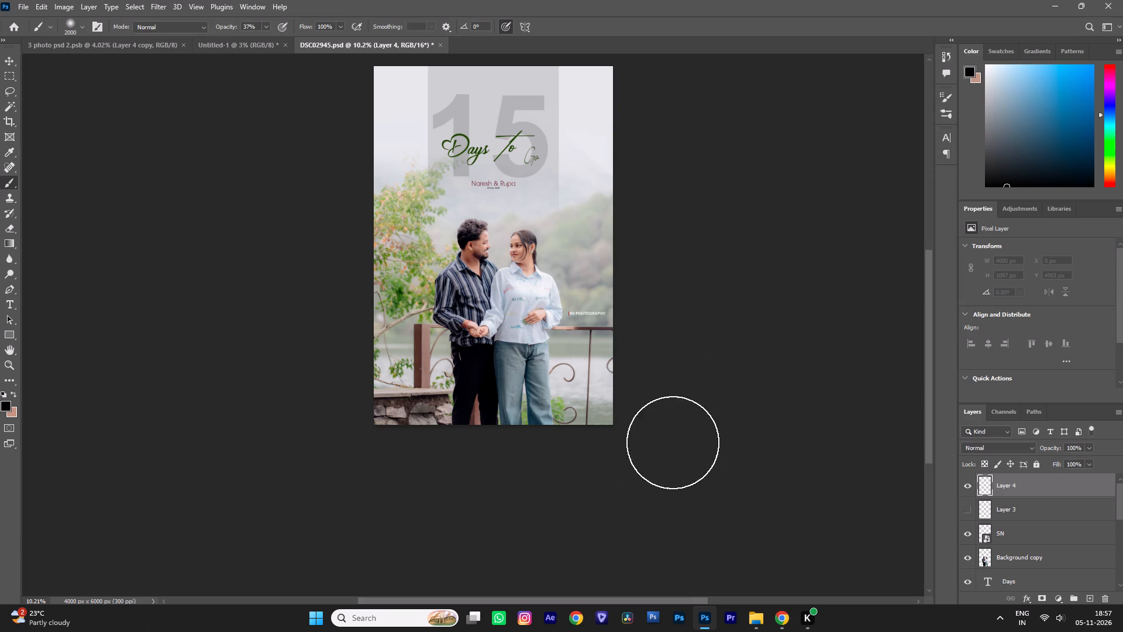
pyautogui.moveTo(673, 442); pyautogui.dragTo(147, 457)
pyautogui.moveTo(175, 455); pyautogui.dragTo(726, 453)
pyautogui.moveTo(629, 461); pyautogui.dragTo(174, 416)
pyautogui.click(969, 483)
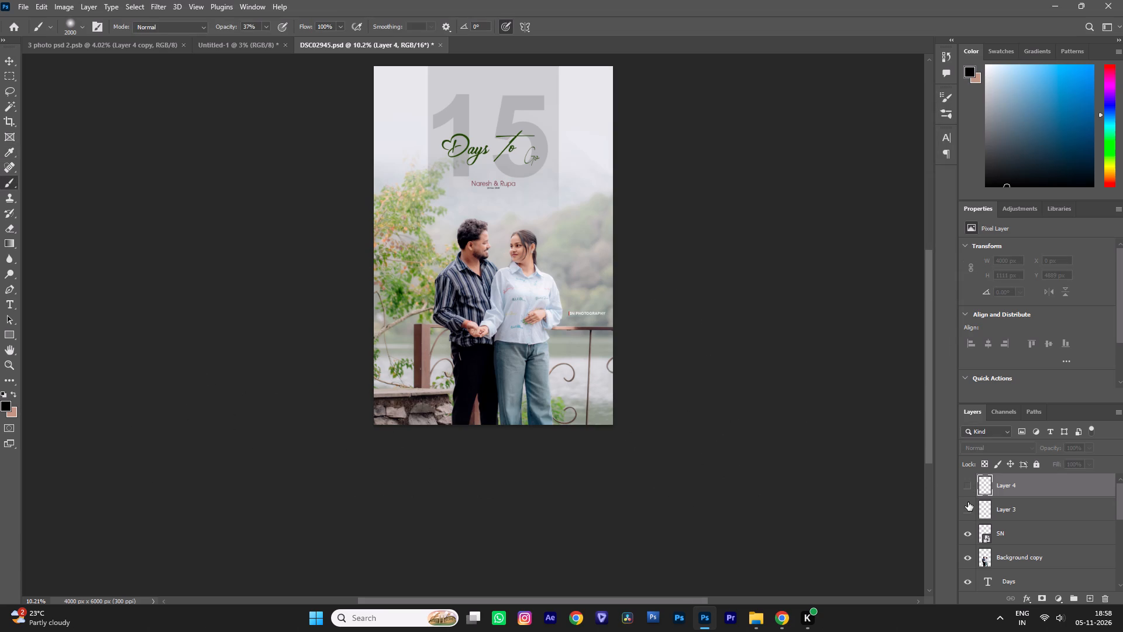
pyautogui.click(968, 503)
pyautogui.click(967, 503)
pyautogui.click(962, 483)
# Free-transform the black shade to about 4127 by 1620 px, stretching it upward and slightly past the poster's bottom edge.
pyautogui.hotkey('ctrl', 't')
pyautogui.keyDown('shift'); pyautogui.moveTo(485, 363); pyautogui.dragTo(485, 348); pyautogui.keyUp('shift')
pyautogui.keyDown('shift'); pyautogui.moveTo(492, 409); pyautogui.dragTo(487, 423); pyautogui.keyUp('shift')
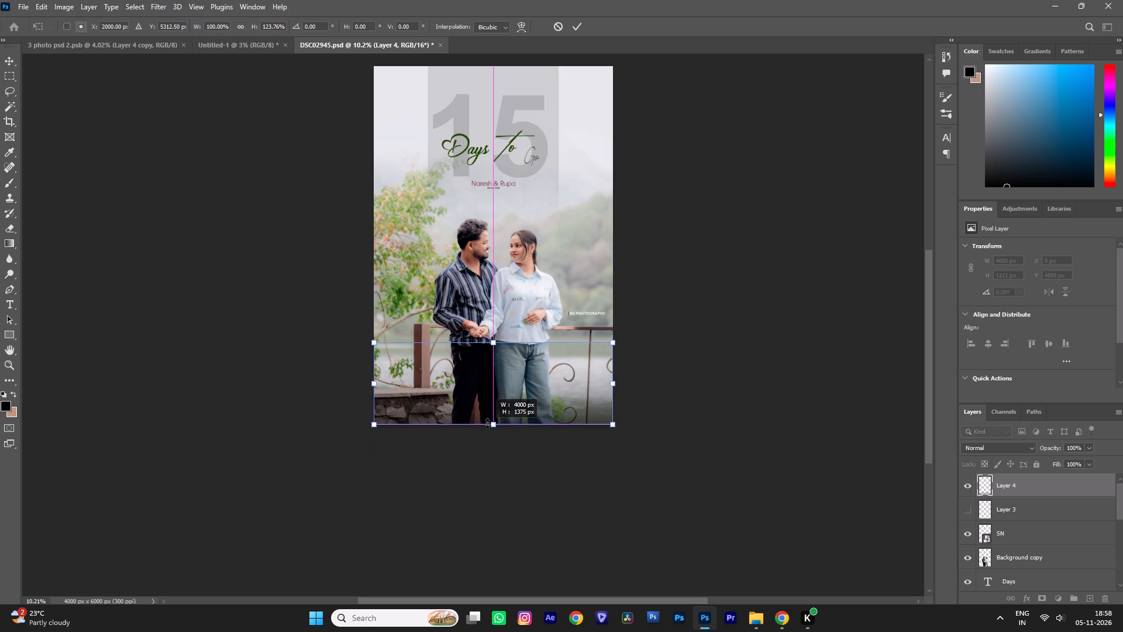
pyautogui.keyDown('shift'); pyautogui.moveTo(487, 423); pyautogui.dragTo(485, 435); pyautogui.keyUp('shift')
pyautogui.moveTo(495, 423); pyautogui.dragTo(495, 415)
pyautogui.moveTo(495, 415); pyautogui.dragTo(495, 418)
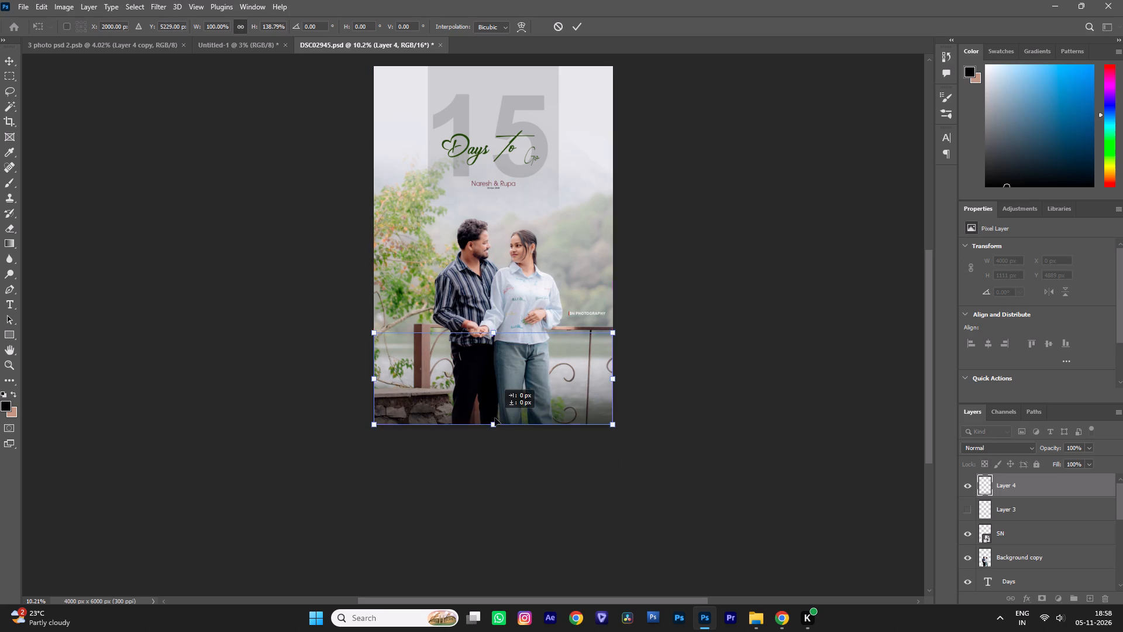
pyautogui.moveTo(495, 418); pyautogui.dragTo(494, 423)
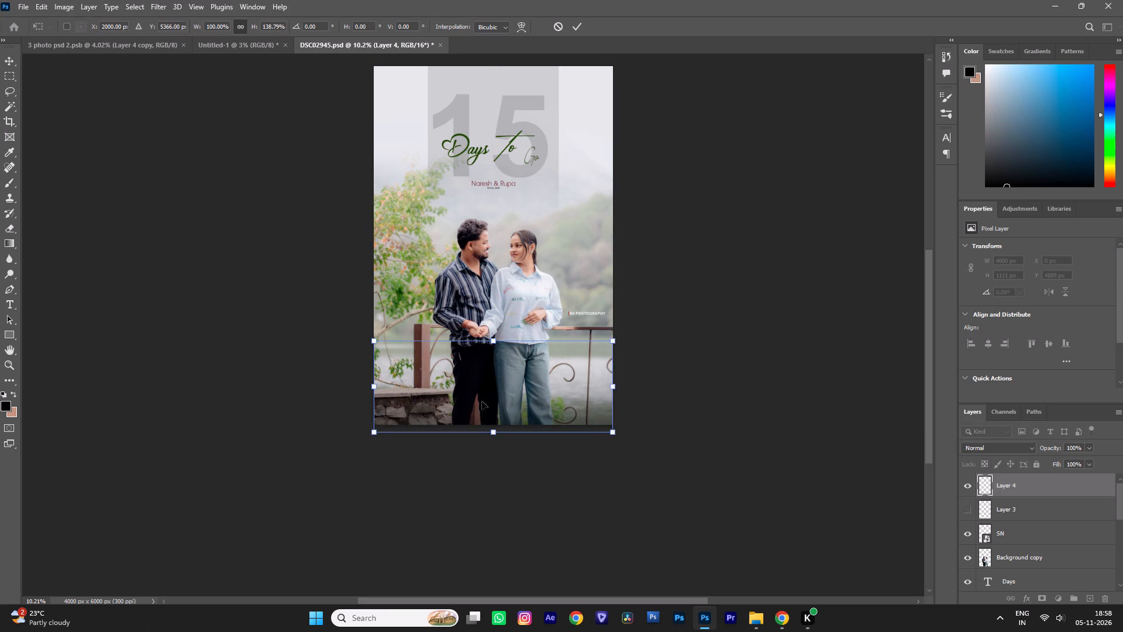
pyautogui.keyDown('shift'); pyautogui.moveTo(614, 346); pyautogui.dragTo(622, 342); pyautogui.keyUp('shift')
pyautogui.click(547, 364)
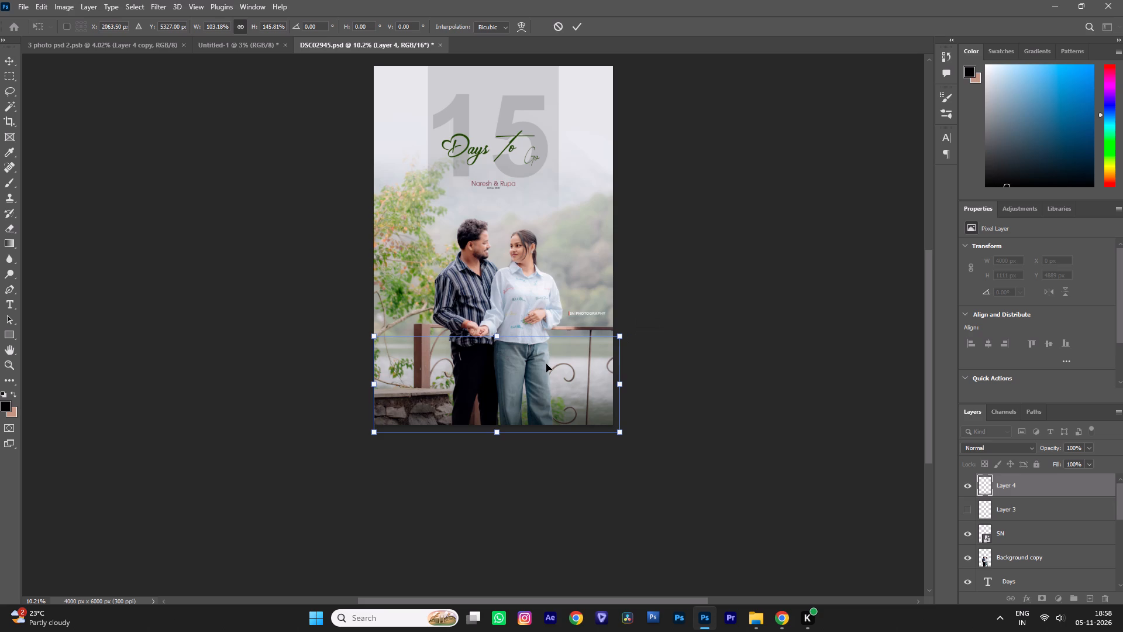
pyautogui.press('Return')
# Lower the black shade layer's opacity to 79% and switch to the Move tool.
pyautogui.keyDown('alt'); pyautogui.scroll(2, 536, 371); pyautogui.keyUp('alt')
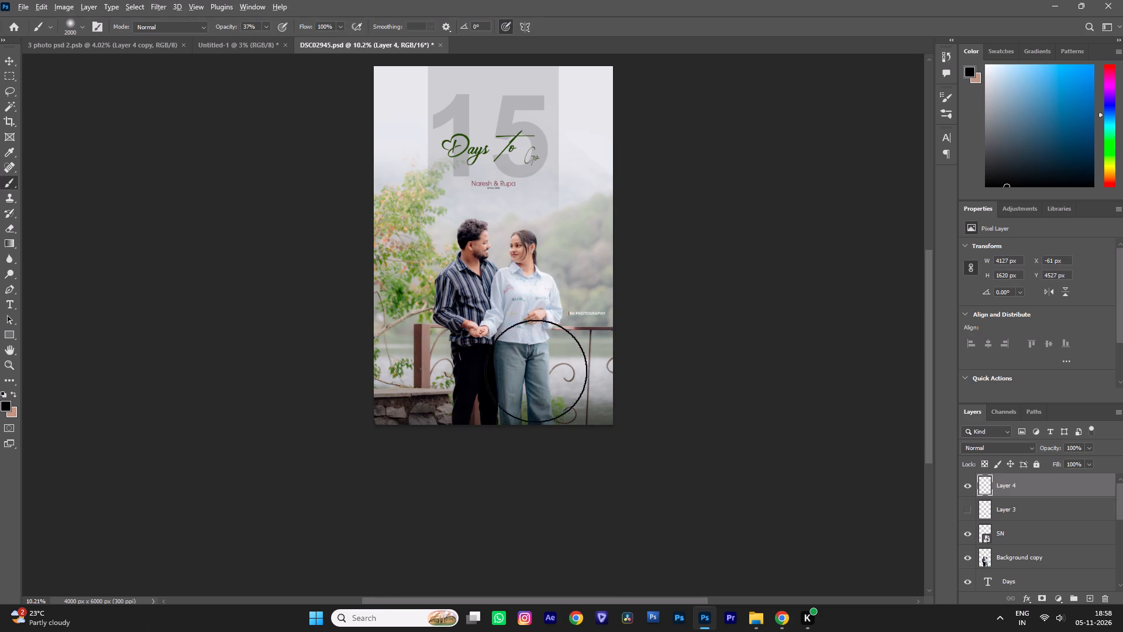
pyautogui.keyDown('alt'); pyautogui.scroll(3, 536, 371); pyautogui.keyUp('alt')
pyautogui.click(1088, 448)
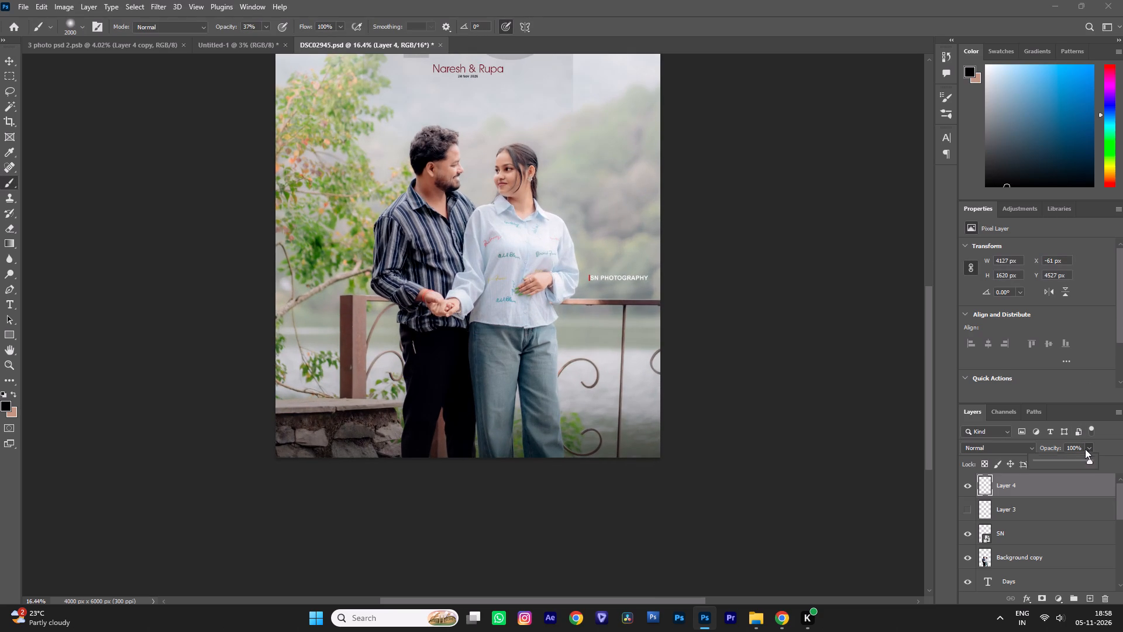
pyautogui.click(1079, 459)
pyautogui.click(798, 290)
pyautogui.press('v')
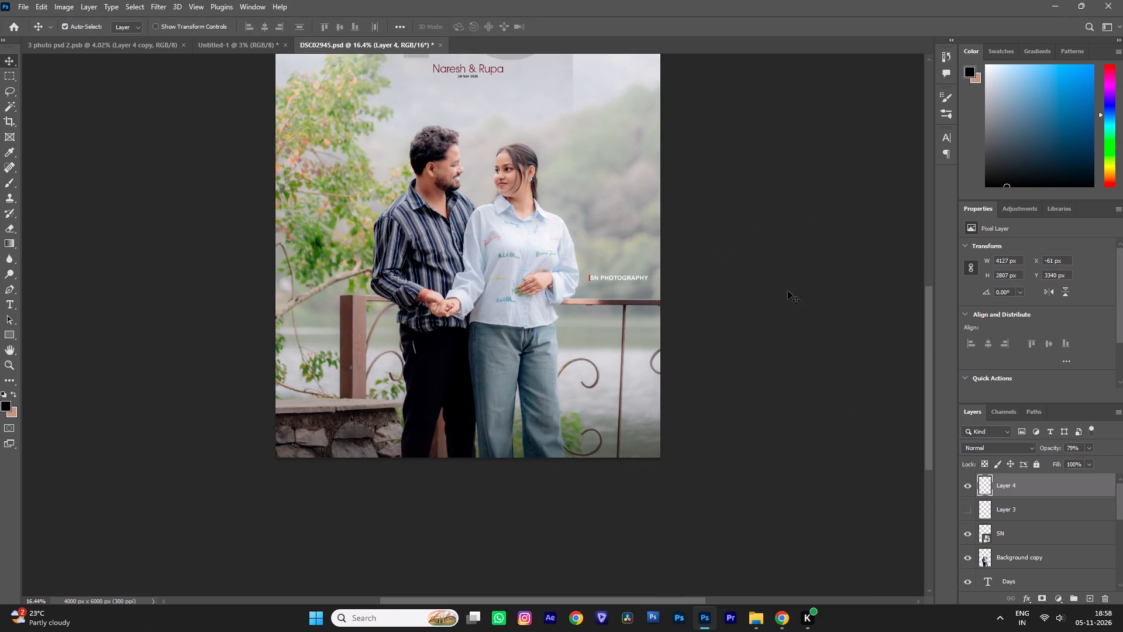
# Examine the poster up close and as a whole, checking the couple, lettering, logo and bottom shading.
pyautogui.keyDown('alt'); pyautogui.scroll(-4, 654, 308); pyautogui.keyUp('alt')
pyautogui.keyDown('alt'); pyautogui.scroll(2, 653, 308); pyautogui.keyUp('alt')
pyautogui.press('space')
pyautogui.press('space')
pyautogui.press('space')
pyautogui.press('space')
pyautogui.press('space')
pyautogui.press('space')
pyautogui.press('space')
pyautogui.press('space')
pyautogui.moveTo(656, 279); pyautogui.dragTo(629, 417)
pyautogui.keyDown('alt'); pyautogui.scroll(5, 629, 401); pyautogui.keyUp('alt')
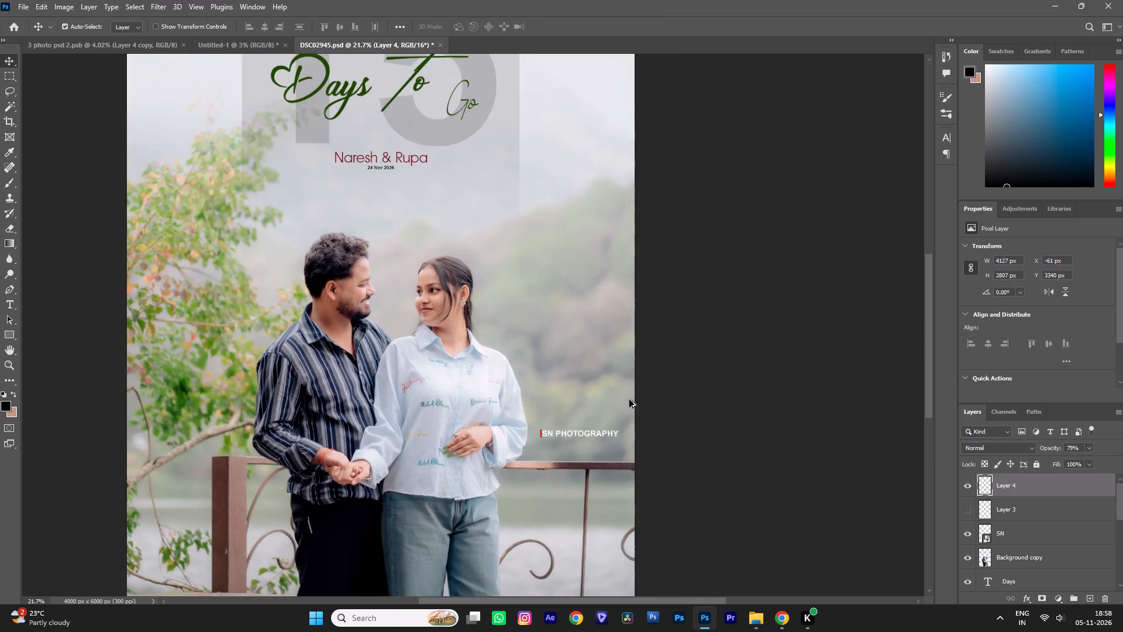
pyautogui.keyDown('alt'); pyautogui.scroll(-5, 629, 397); pyautogui.keyUp('alt')
pyautogui.keyDown('alt'); pyautogui.scroll(12, 632, 393); pyautogui.keyUp('alt')
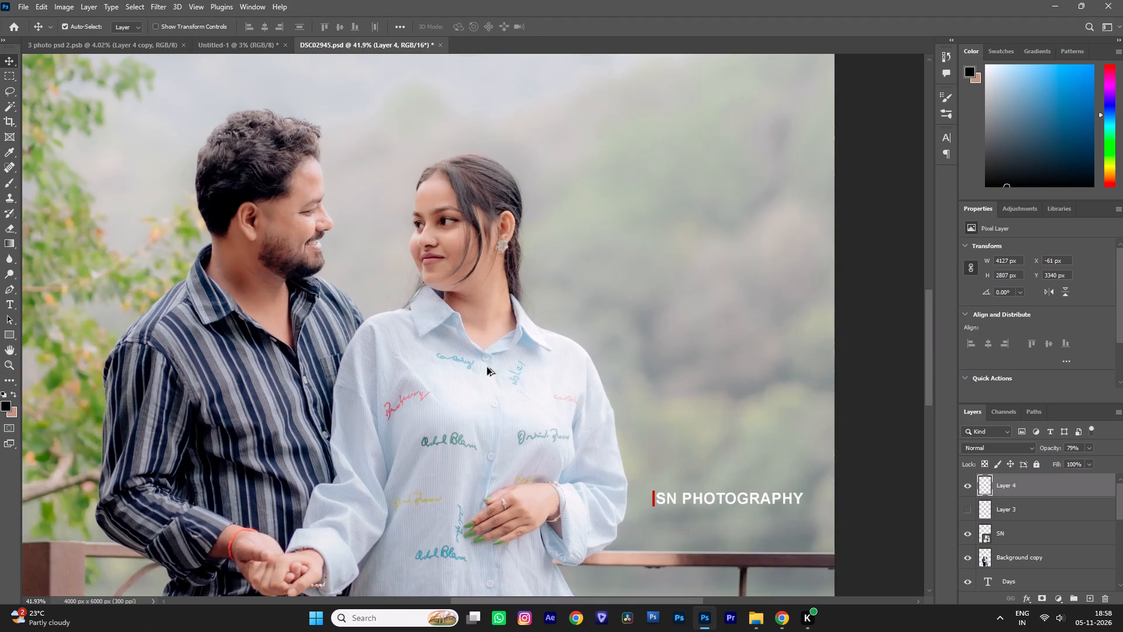
pyautogui.keyDown('alt'); pyautogui.scroll(-13, 487, 367); pyautogui.keyUp('alt')
pyautogui.keyDown('alt'); pyautogui.scroll(3, 488, 371); pyautogui.keyUp('alt')
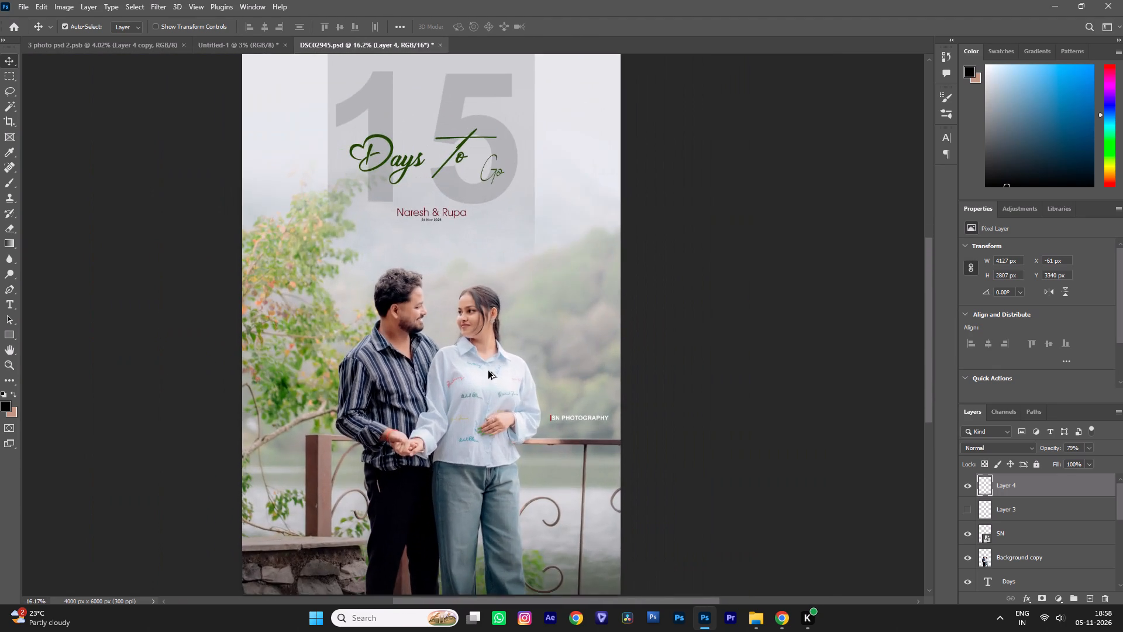
# Examine the lettering and check the 24 Nov 2026 date line against the system calendar.
pyautogui.keyDown('alt'); pyautogui.scroll(-1, 488, 371); pyautogui.keyUp('alt')
pyautogui.keyDown('alt'); pyautogui.scroll(-1, 574, 327); pyautogui.keyUp('alt')
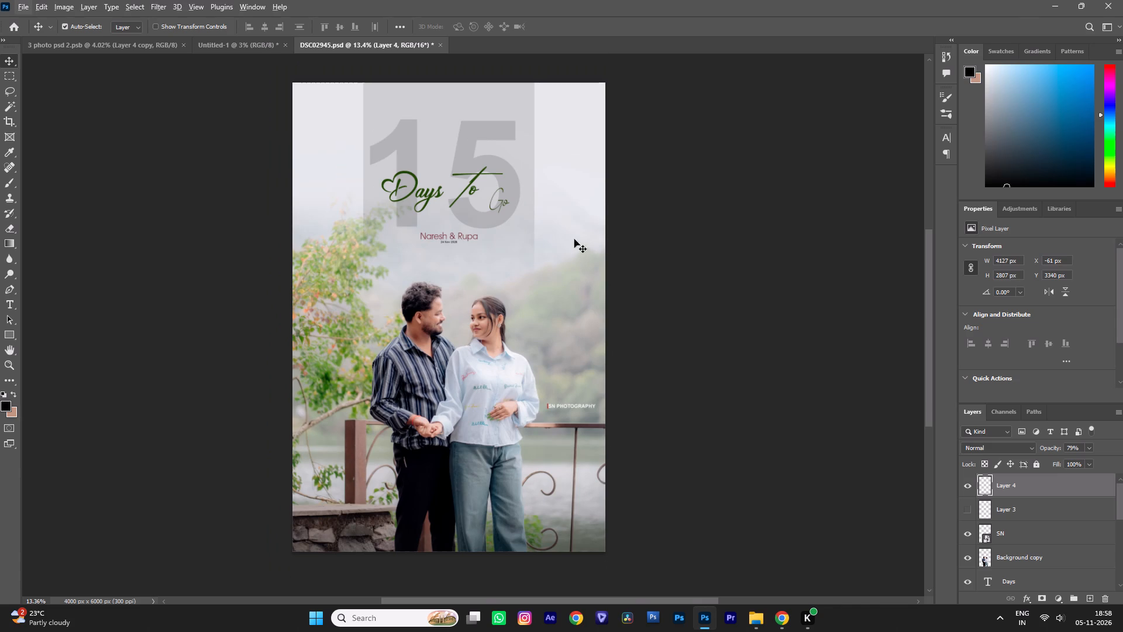
pyautogui.keyDown('alt'); pyautogui.scroll(11, 492, 214); pyautogui.keyUp('alt')
pyautogui.keyDown('alt'); pyautogui.scroll(9, 436, 317); pyautogui.keyUp('alt')
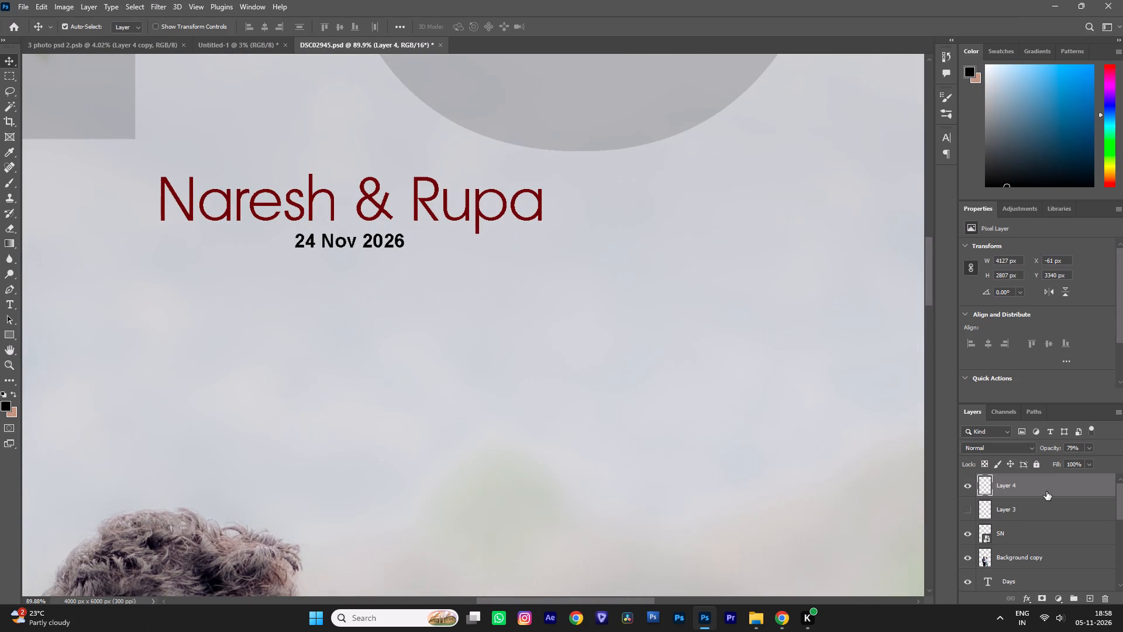
pyautogui.click(1097, 625)
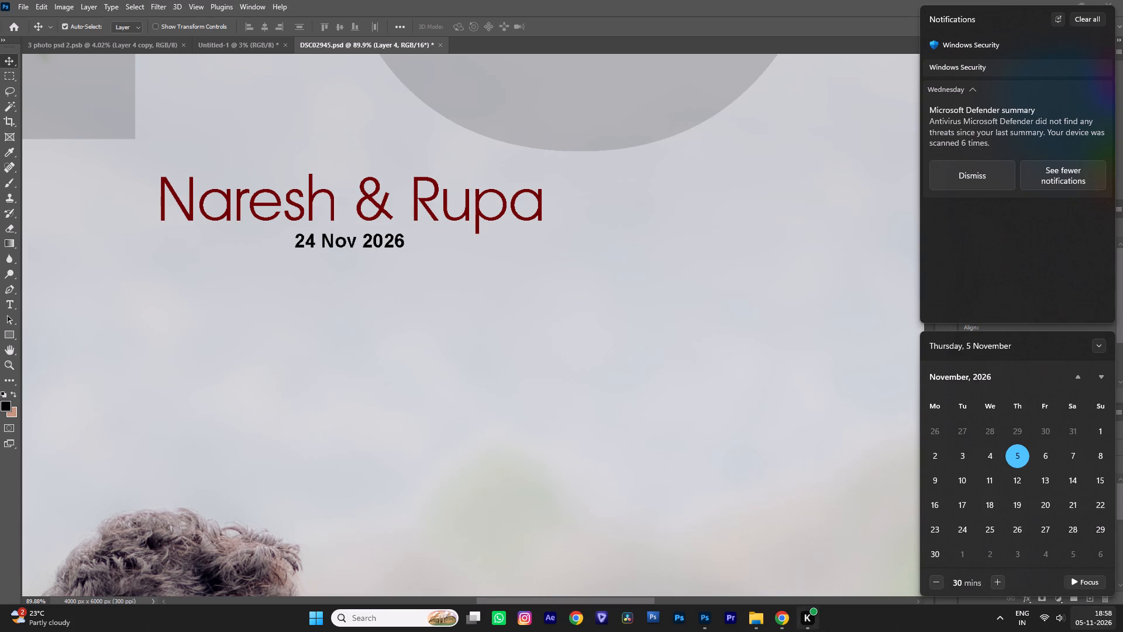
pyautogui.click(838, 630)
pyautogui.click(540, 448)
pyautogui.keyDown('alt'); pyautogui.scroll(-8, 534, 448); pyautogui.keyUp('alt')
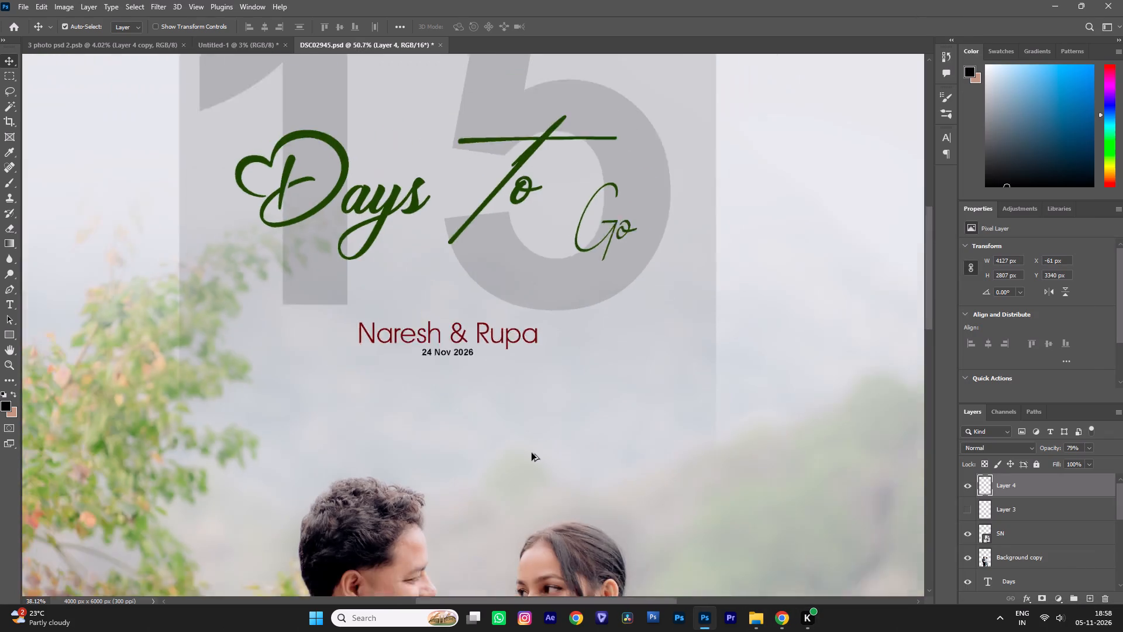
pyautogui.keyDown('alt'); pyautogui.scroll(-12, 532, 453); pyautogui.keyUp('alt')
pyautogui.keyDown('alt'); pyautogui.scroll(4, 531, 461); pyautogui.keyUp('alt')
pyautogui.keyDown('alt'); pyautogui.scroll(6, 444, 372); pyautogui.keyUp('alt')
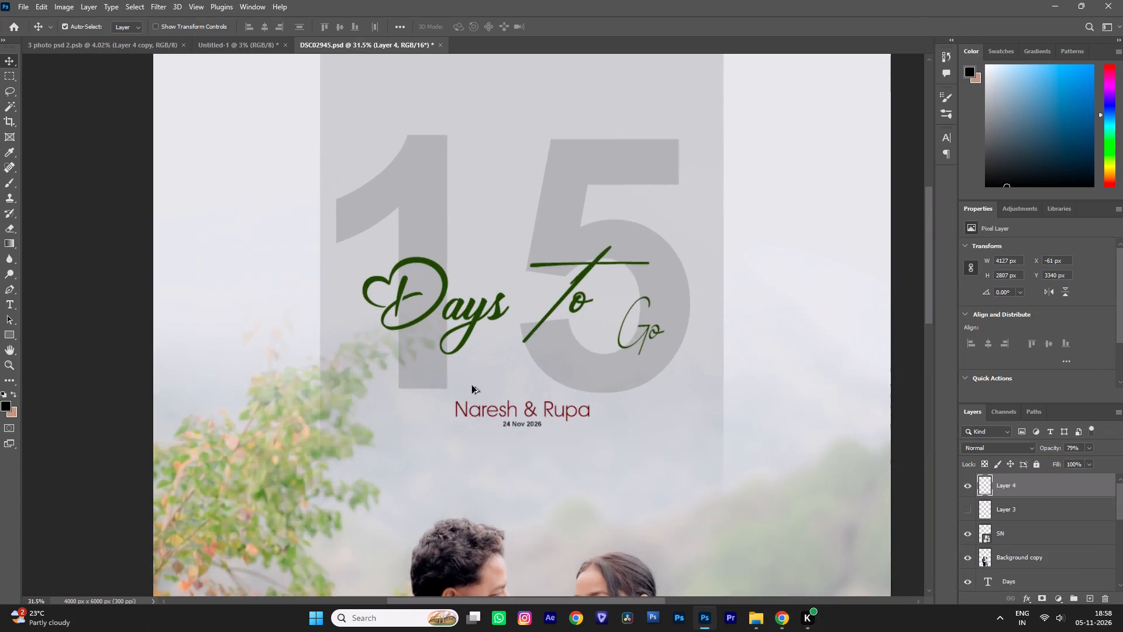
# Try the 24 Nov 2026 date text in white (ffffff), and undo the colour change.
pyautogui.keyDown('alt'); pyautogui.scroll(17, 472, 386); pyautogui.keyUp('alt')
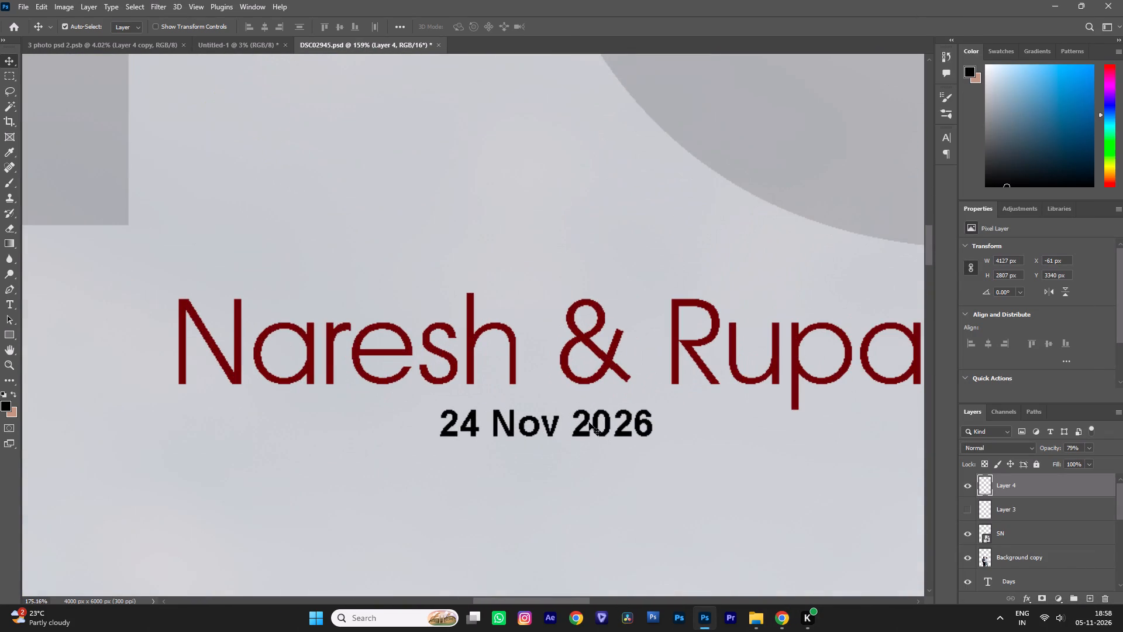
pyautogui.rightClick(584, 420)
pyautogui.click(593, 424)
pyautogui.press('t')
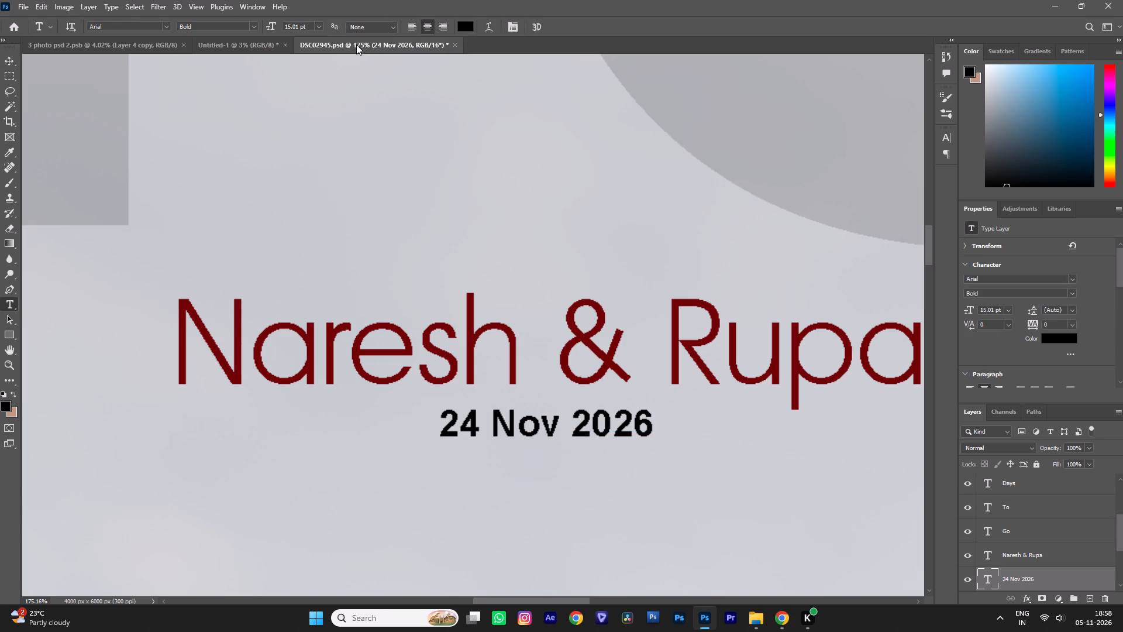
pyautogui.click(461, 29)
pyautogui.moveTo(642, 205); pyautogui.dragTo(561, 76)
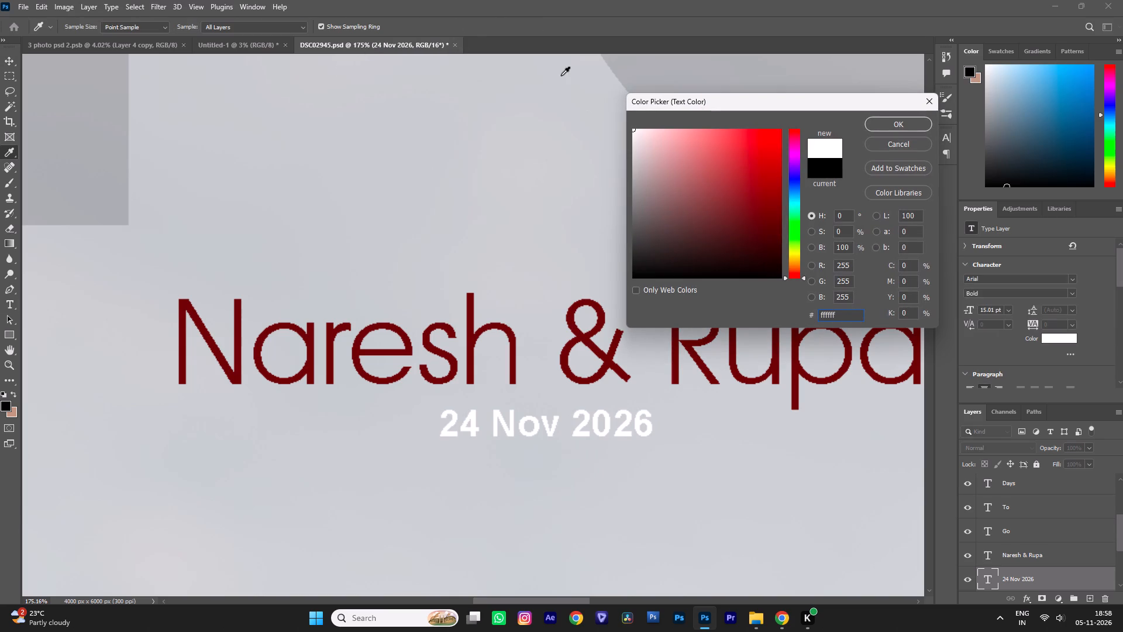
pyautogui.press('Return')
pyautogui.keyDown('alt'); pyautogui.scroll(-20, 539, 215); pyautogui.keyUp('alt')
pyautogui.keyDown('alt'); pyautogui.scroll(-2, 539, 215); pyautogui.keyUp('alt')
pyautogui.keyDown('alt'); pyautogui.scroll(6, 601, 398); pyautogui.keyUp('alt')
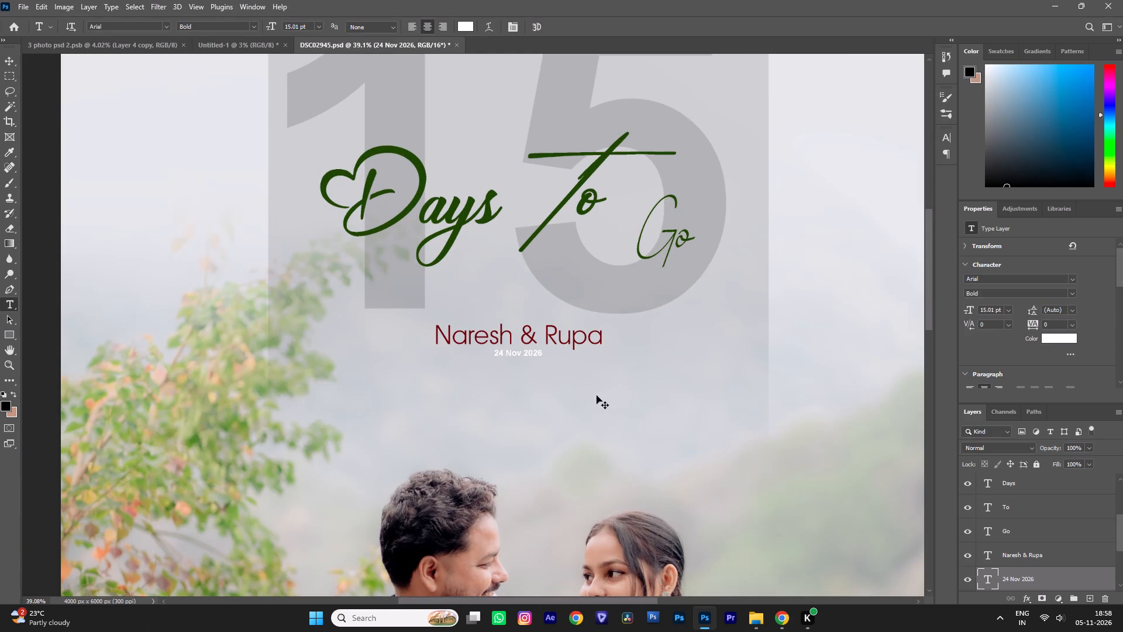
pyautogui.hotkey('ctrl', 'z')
# View the whole poster and the date line, comparing them with the Pinterest countdown reference in Chrome.
pyautogui.keyDown('alt'); pyautogui.scroll(-9, 595, 394); pyautogui.keyUp('alt')
pyautogui.press('space')
pyautogui.press('space')
pyautogui.press('space')
pyautogui.press('space')
pyautogui.press('space')
pyautogui.press('space')
pyautogui.moveTo(623, 403); pyautogui.dragTo(581, 370)
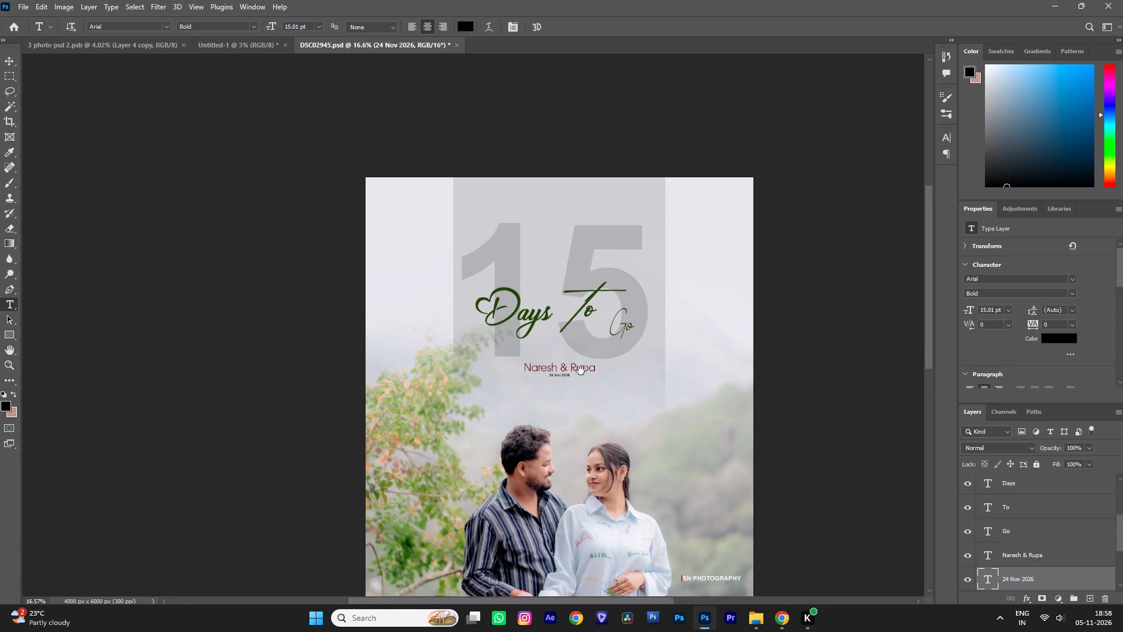
pyautogui.moveTo(581, 370); pyautogui.dragTo(559, 352)
pyautogui.click(774, 616)
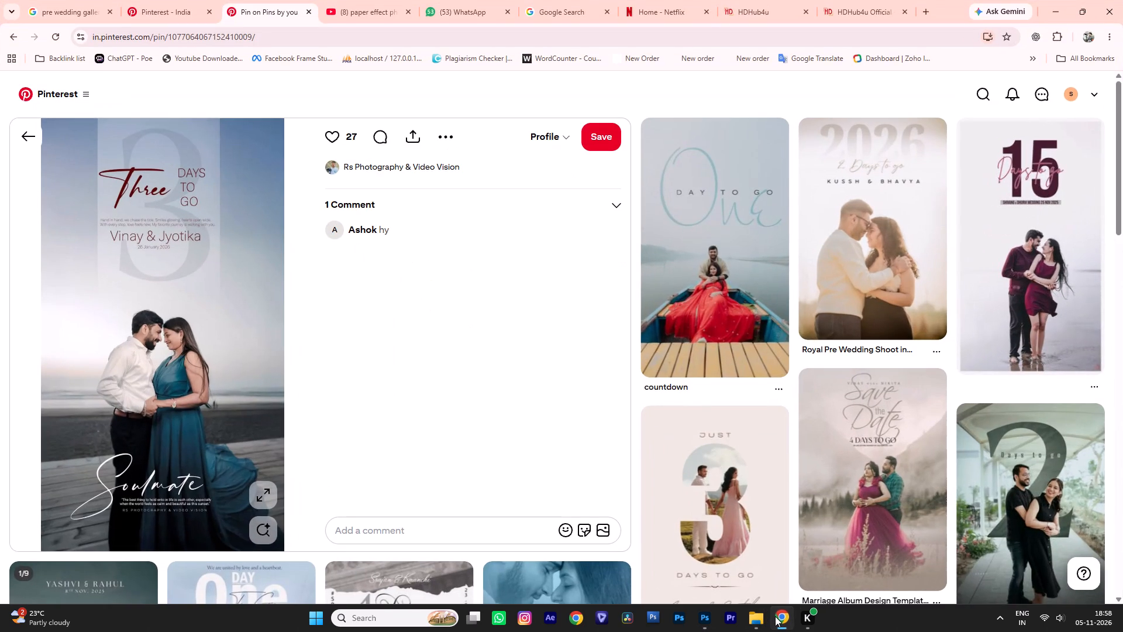
pyautogui.click(775, 617)
pyautogui.keyDown('alt'); pyautogui.scroll(12, 499, 346); pyautogui.keyUp('alt')
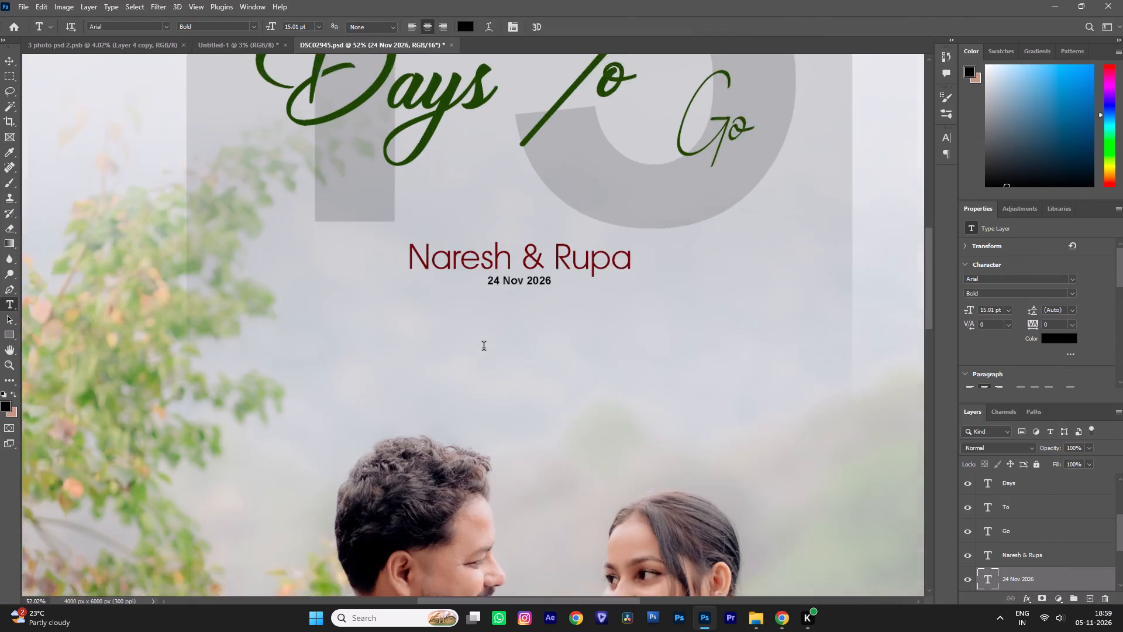
pyautogui.keyDown('alt'); pyautogui.scroll(1, 484, 348); pyautogui.keyUp('alt')
pyautogui.click(782, 625)
pyautogui.click(781, 624)
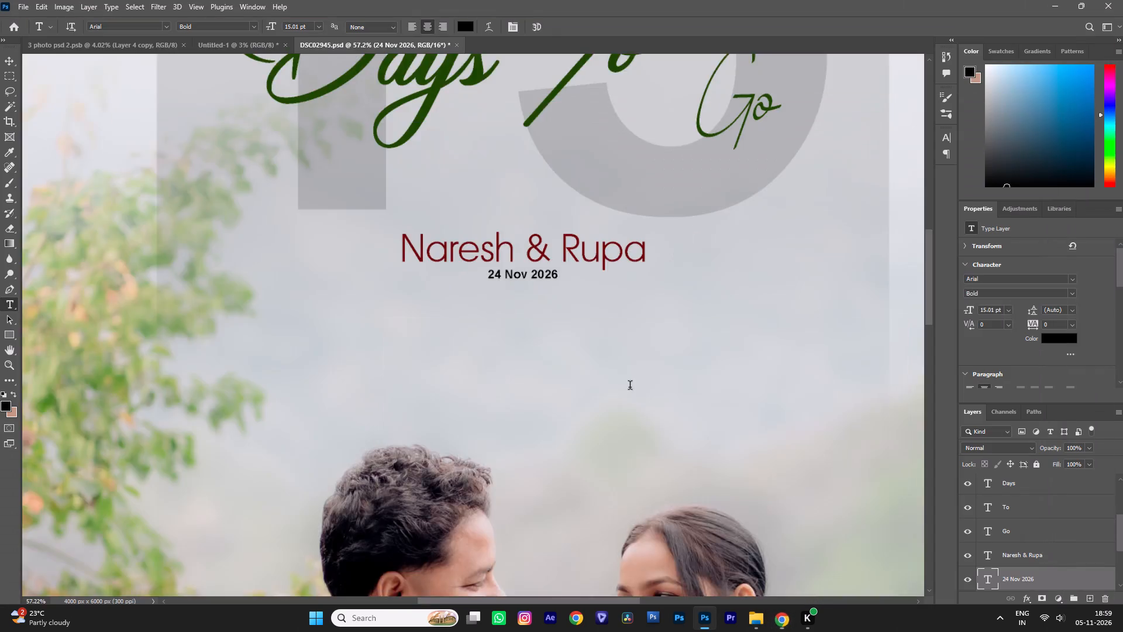
# Save the poster document.
pyautogui.keyDown('alt'); pyautogui.scroll(12, 602, 345); pyautogui.keyUp('alt')
pyautogui.moveTo(250, 142); pyautogui.dragTo(581, 141)
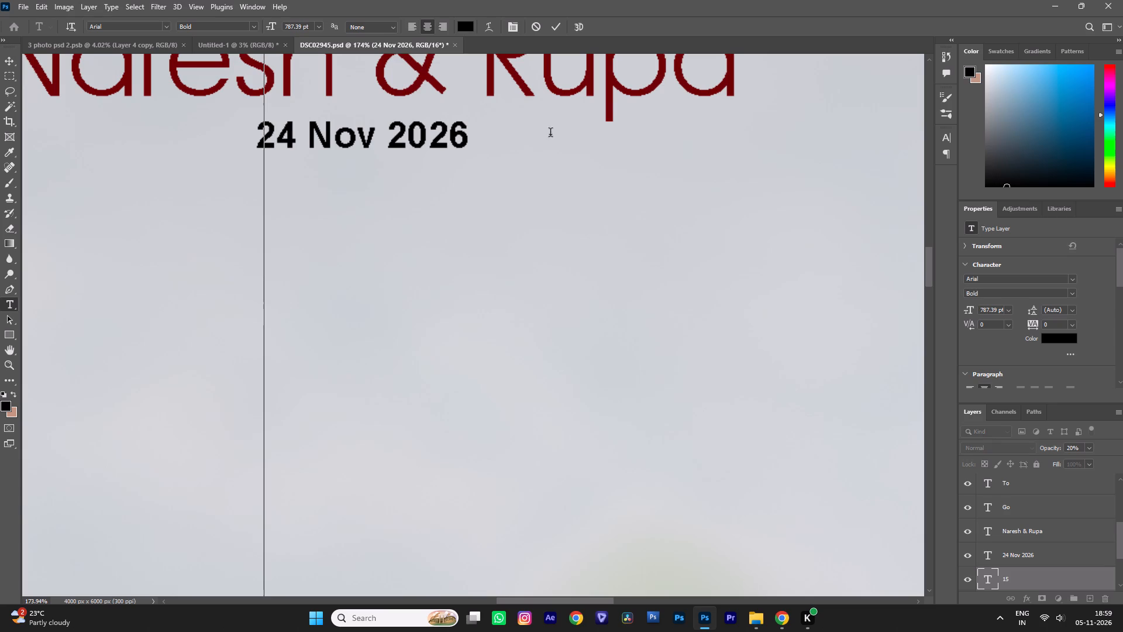
pyautogui.hotkey('ctrl', 's')
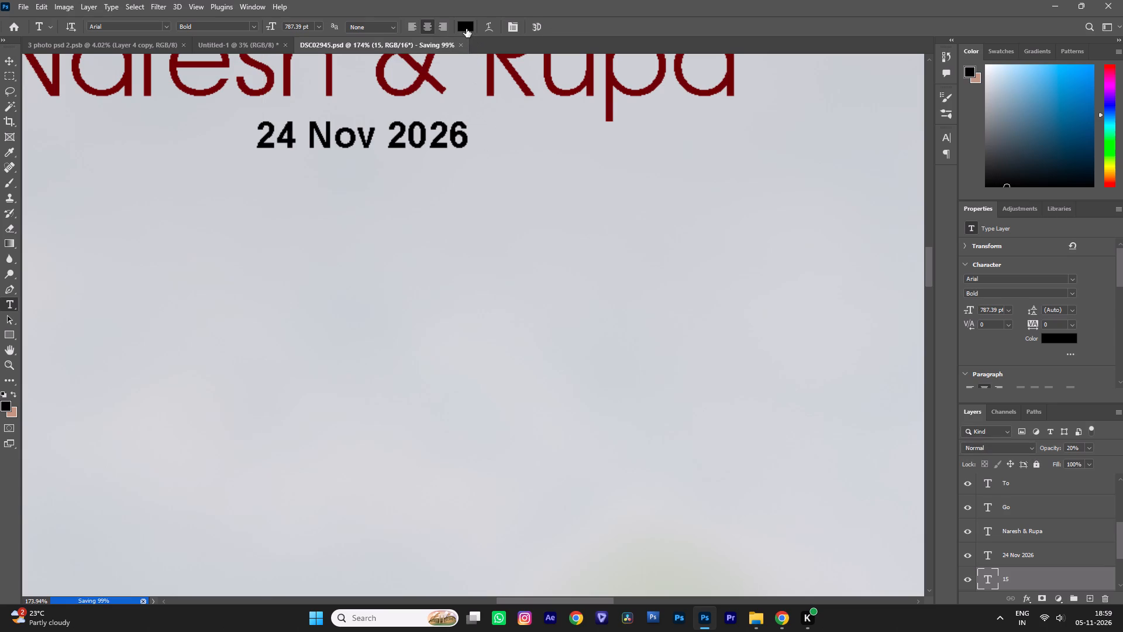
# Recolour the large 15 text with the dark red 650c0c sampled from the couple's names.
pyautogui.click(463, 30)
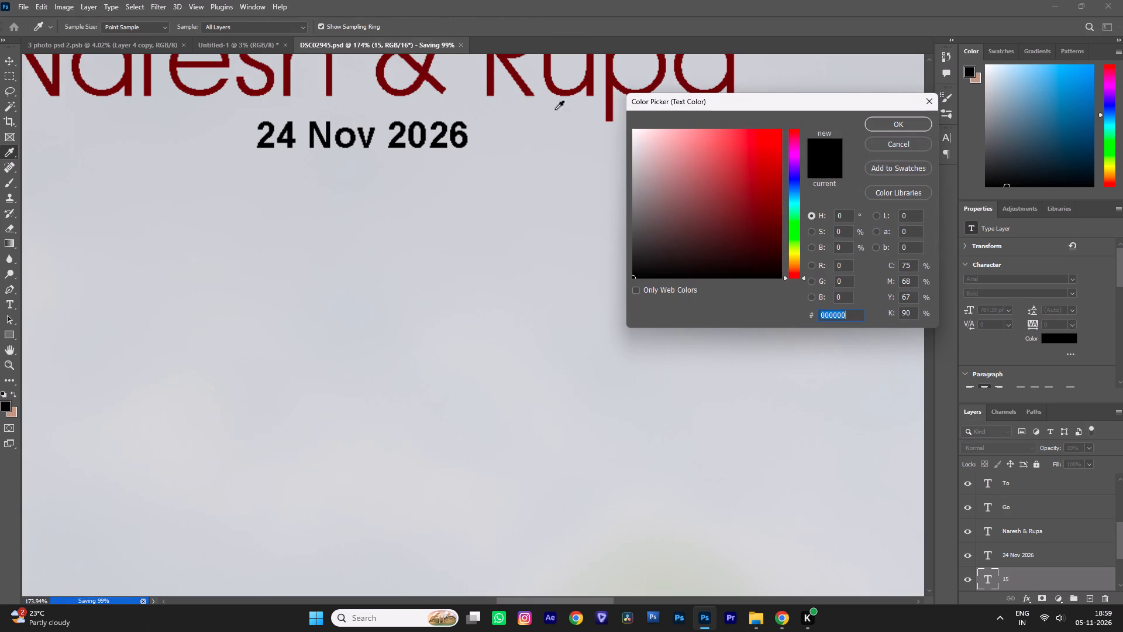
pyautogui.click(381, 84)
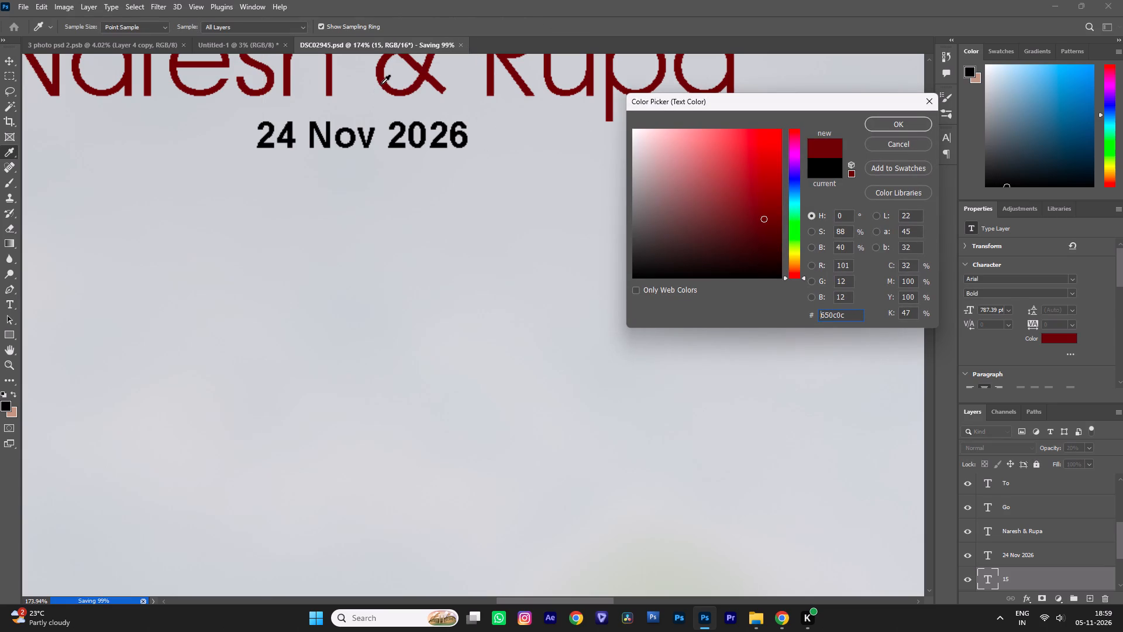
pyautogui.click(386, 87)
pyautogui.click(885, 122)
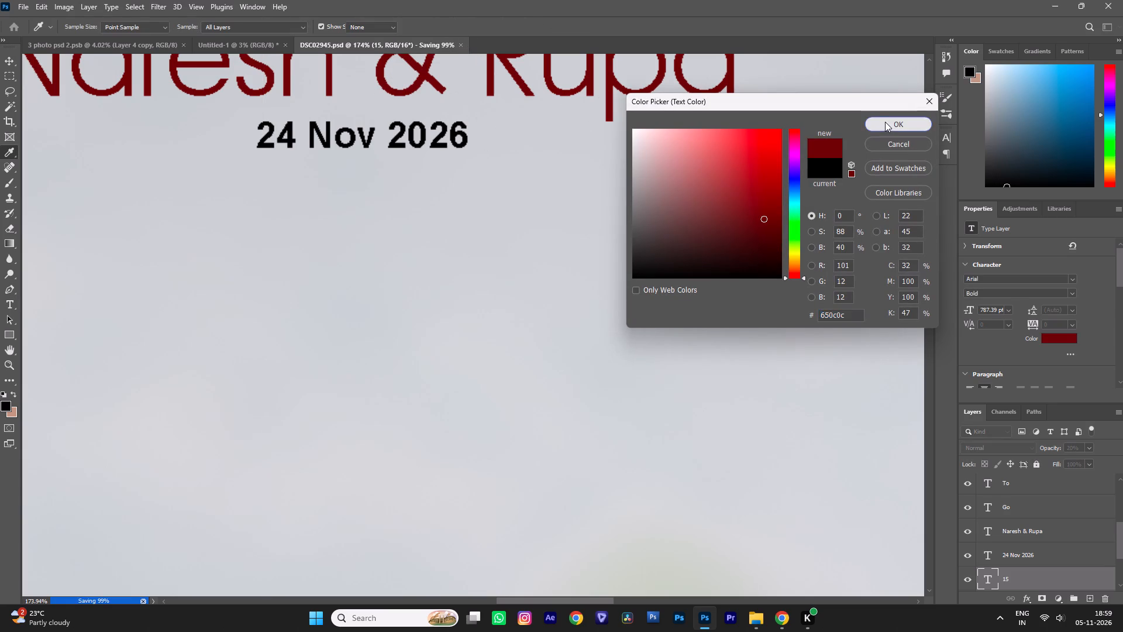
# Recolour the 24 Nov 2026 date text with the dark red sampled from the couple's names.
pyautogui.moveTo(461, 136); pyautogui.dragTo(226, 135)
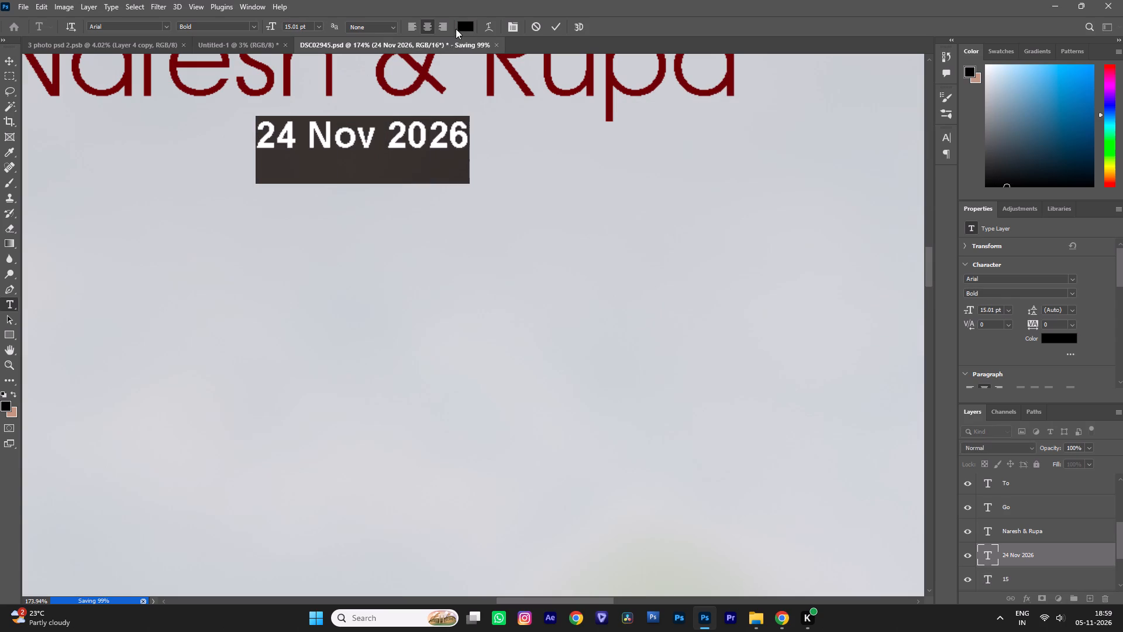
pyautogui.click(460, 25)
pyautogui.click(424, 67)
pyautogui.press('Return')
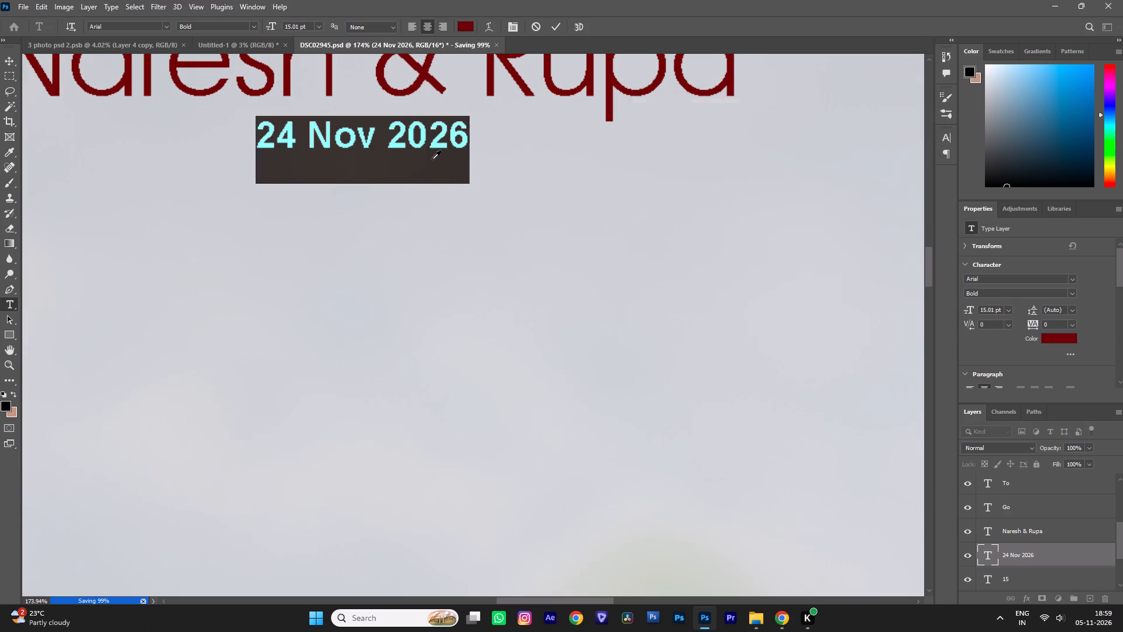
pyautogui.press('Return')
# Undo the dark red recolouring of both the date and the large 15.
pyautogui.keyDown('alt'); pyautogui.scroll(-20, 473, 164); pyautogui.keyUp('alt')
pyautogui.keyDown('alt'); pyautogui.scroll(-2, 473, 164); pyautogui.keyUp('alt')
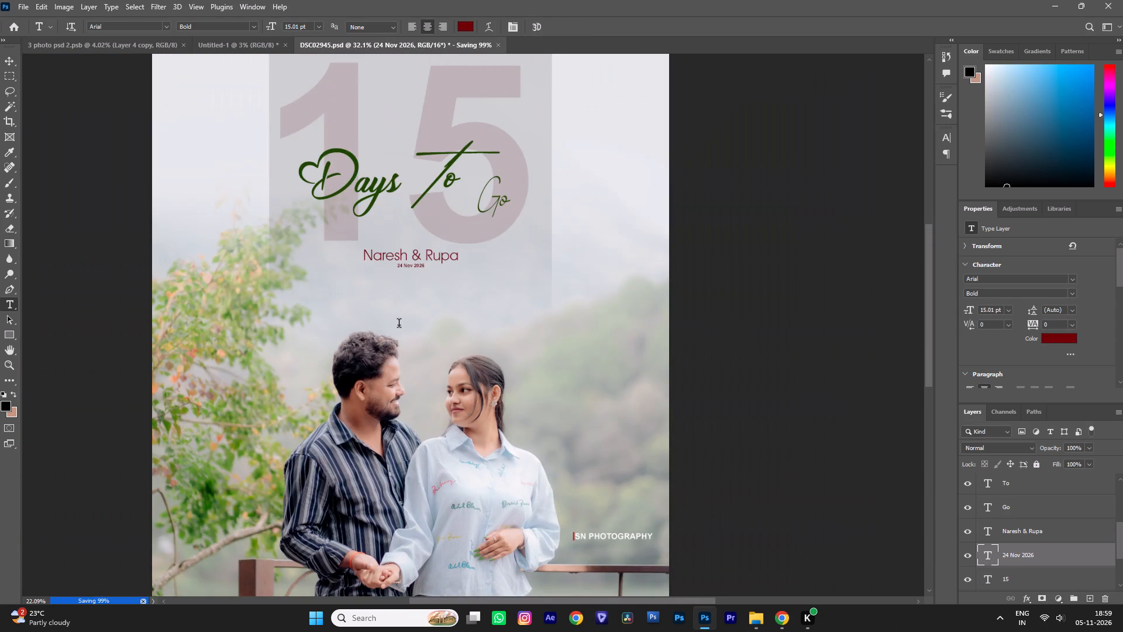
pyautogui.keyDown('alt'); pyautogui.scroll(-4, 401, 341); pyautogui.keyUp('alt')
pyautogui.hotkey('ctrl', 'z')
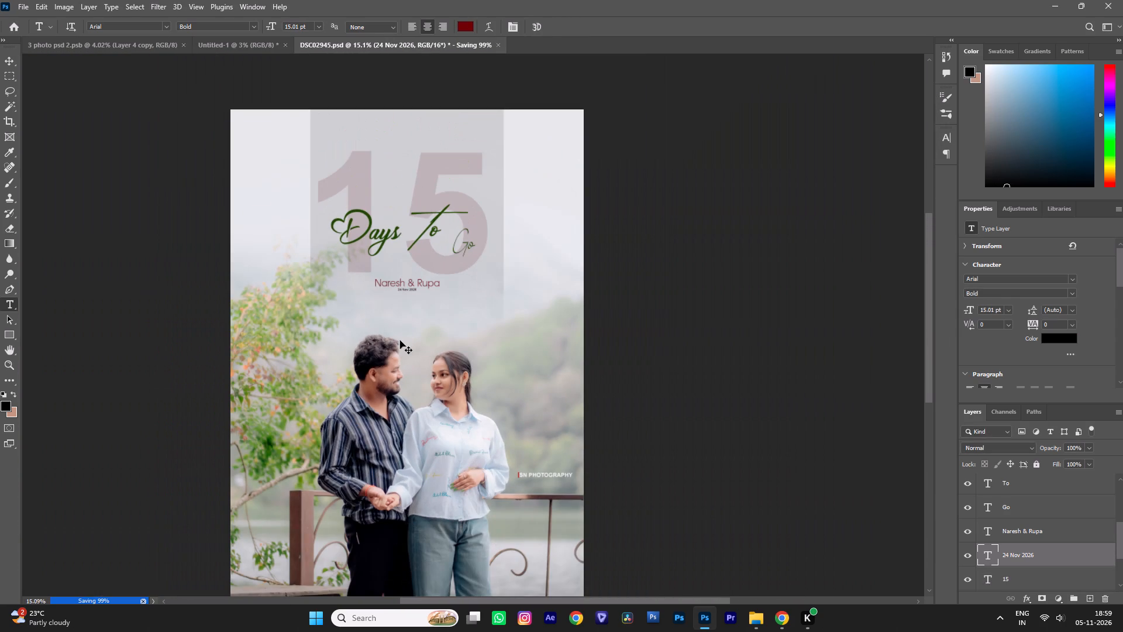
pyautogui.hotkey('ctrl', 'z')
# Recolour only the 24 Nov 2026 text layer with the dark red sampled from the names above it.
pyautogui.keyDown('alt'); pyautogui.scroll(9, 430, 280); pyautogui.keyUp('alt')
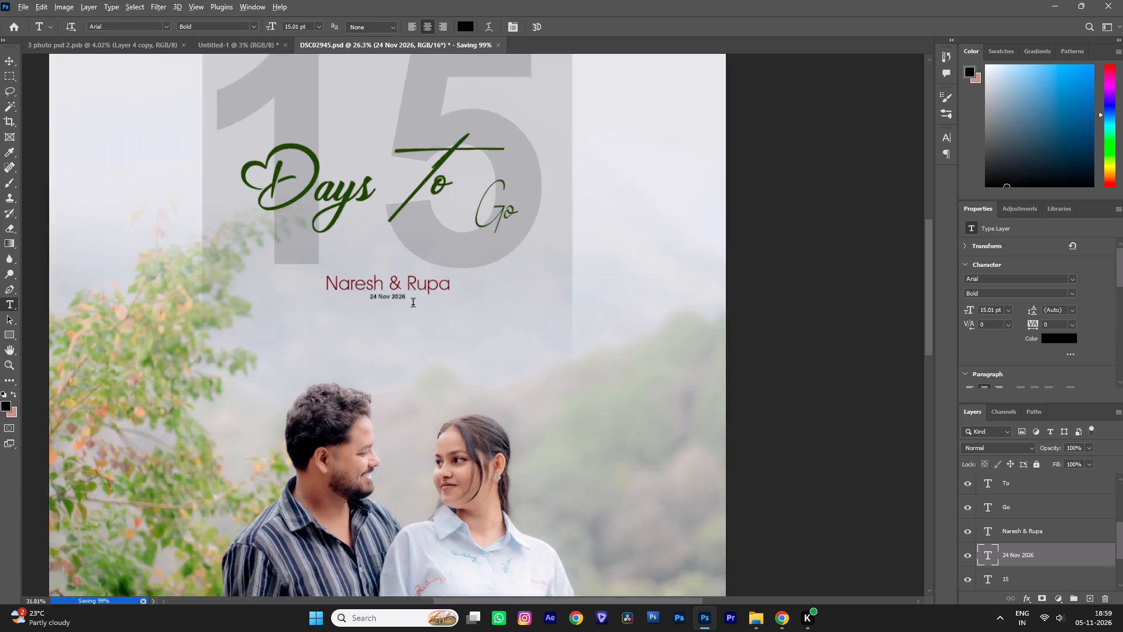
pyautogui.keyDown('alt'); pyautogui.scroll(9, 413, 304); pyautogui.keyUp('alt')
pyautogui.moveTo(392, 284); pyautogui.dragTo(235, 279)
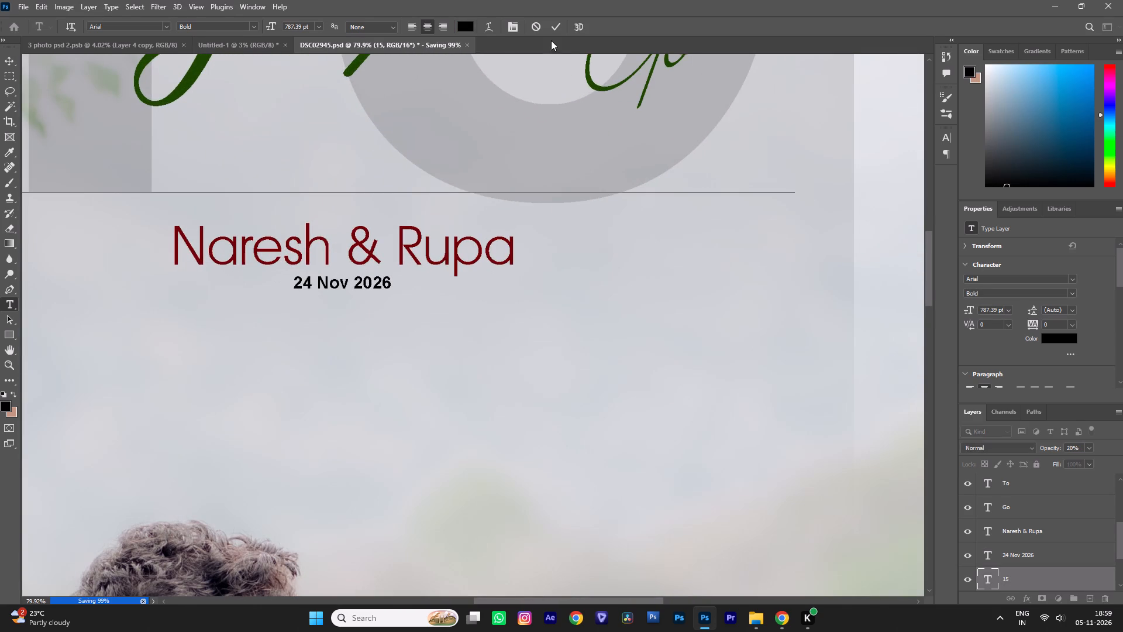
pyautogui.click(532, 29)
pyautogui.click(1029, 557)
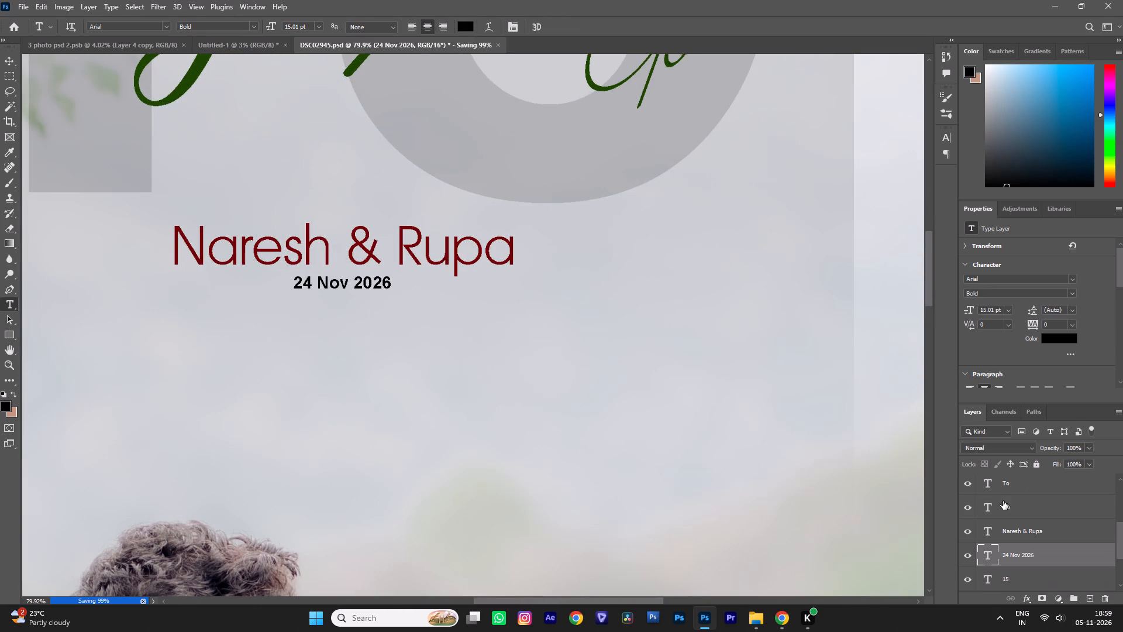
pyautogui.click(466, 25)
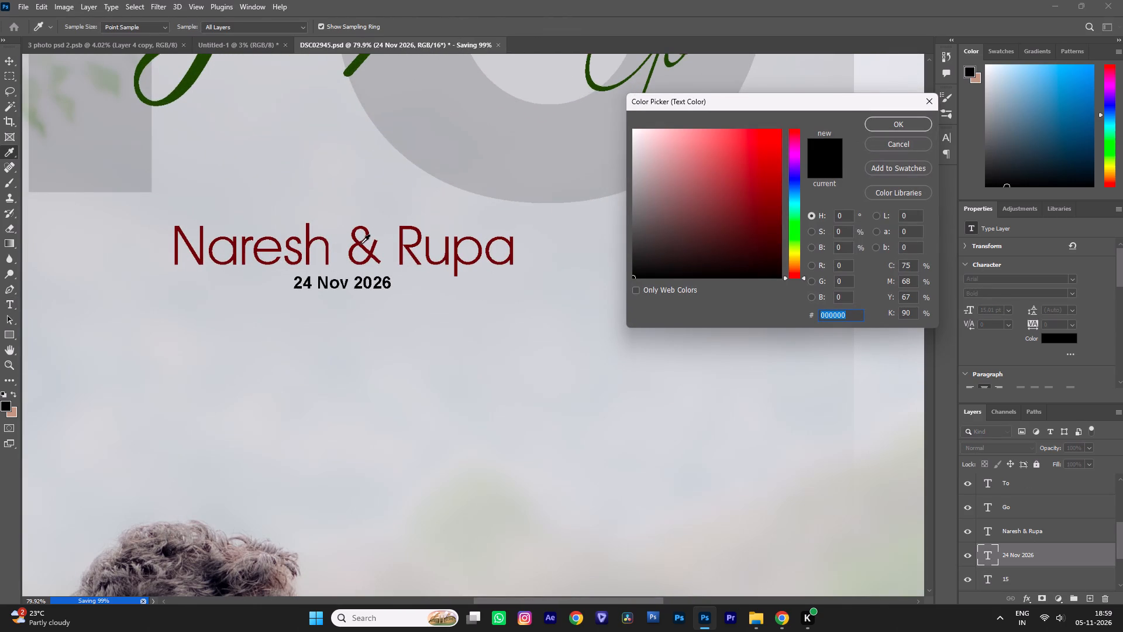
pyautogui.click(360, 243)
pyautogui.press('Return')
# Examine the whole poster to judge the recoloured date line against the names and the lettering.
pyautogui.keyDown('alt'); pyautogui.scroll(-7, 358, 243); pyautogui.keyUp('alt')
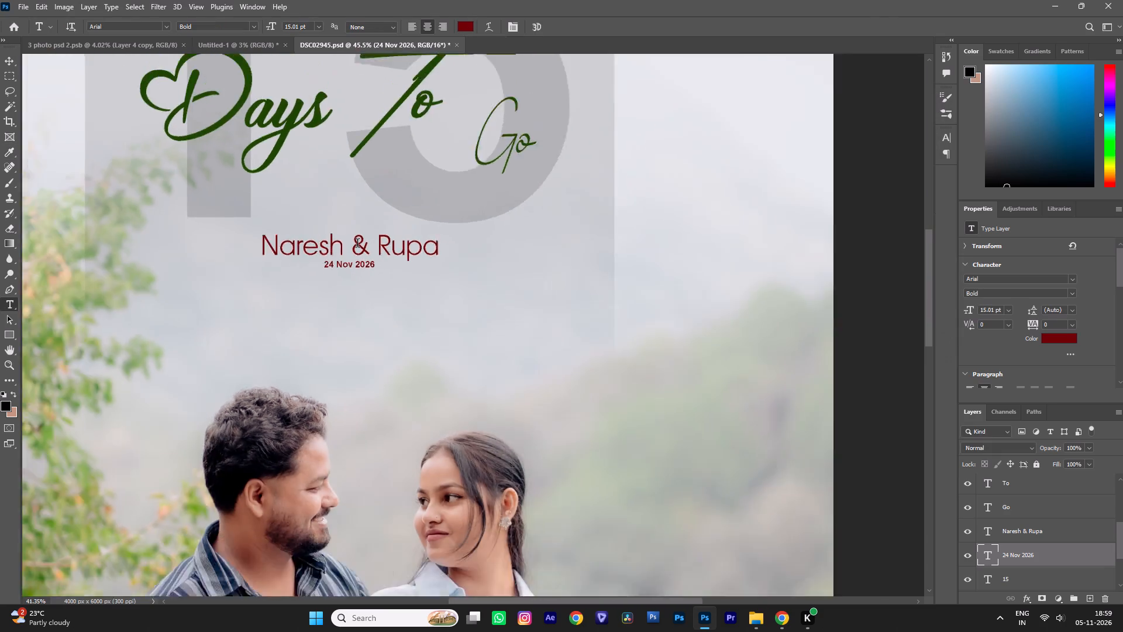
pyautogui.keyDown('alt'); pyautogui.scroll(-13, 357, 245); pyautogui.keyUp('alt')
pyautogui.keyDown('alt'); pyautogui.scroll(2, 360, 249); pyautogui.keyUp('alt')
pyautogui.press('space')
pyautogui.press('space')
pyautogui.press('space')
pyautogui.press('space')
pyautogui.press('space')
pyautogui.press('space')
pyautogui.moveTo(336, 229); pyautogui.dragTo(440, 243)
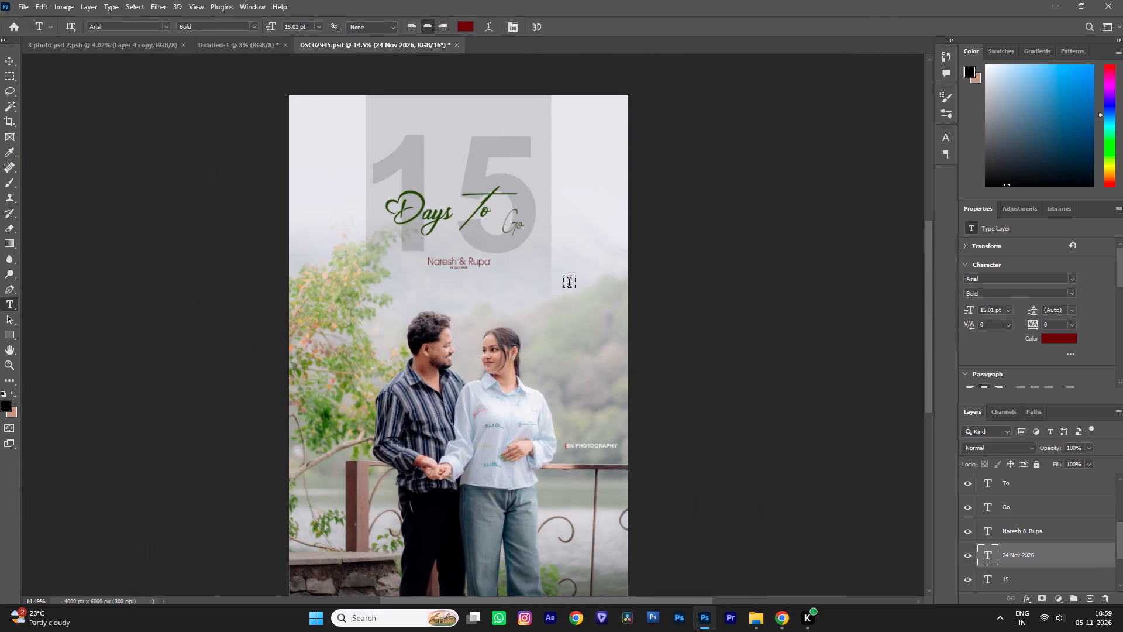
# Lower the opacity of the large 15 text layer to 18%.
pyautogui.click(1011, 588)
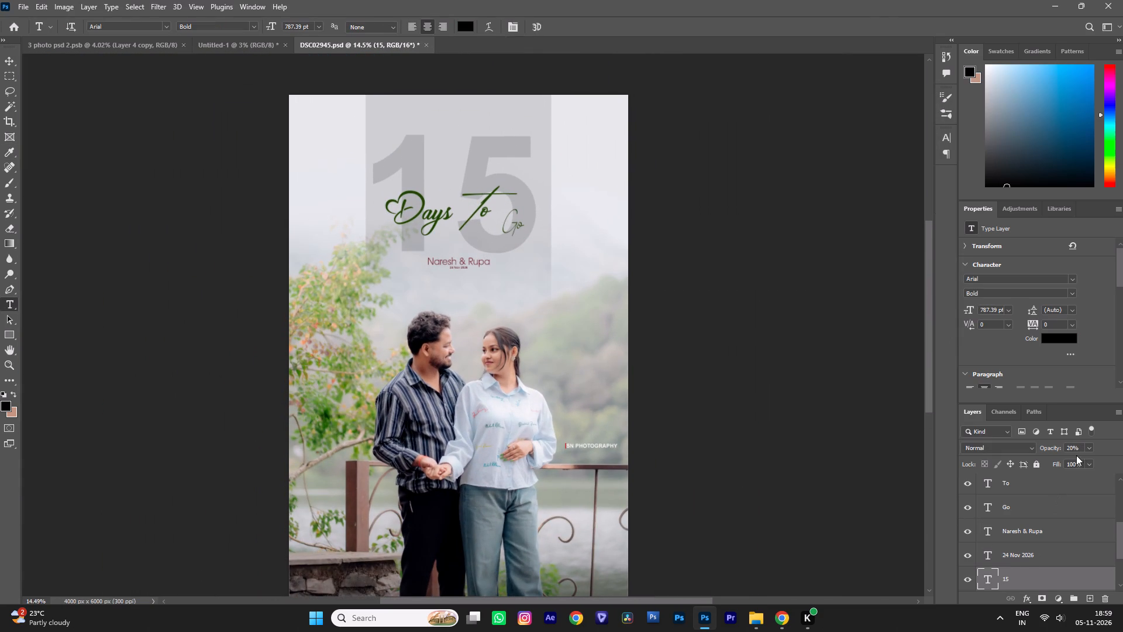
pyautogui.click(1091, 449)
pyautogui.click(1068, 462)
pyautogui.hotkey('ctrl', 'z')
pyautogui.doubleClick(1074, 448)
pyautogui.write('18')
pyautogui.press('Return')
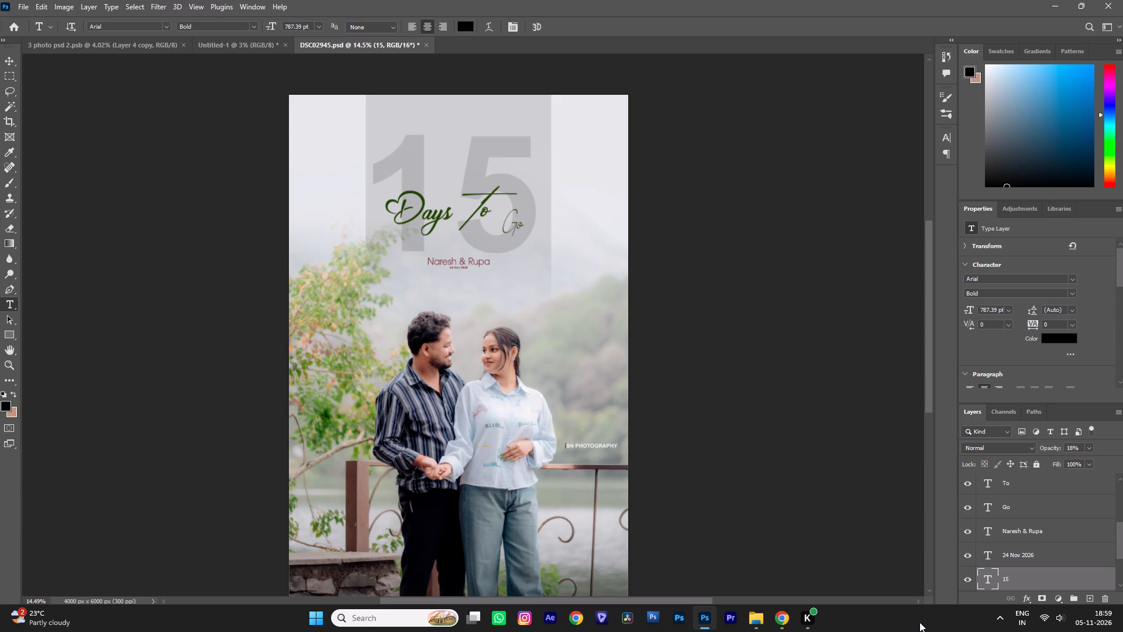
# Review the poster with the fainter 15 and switch to Chrome to look at the Pinterest countdown reference.
pyautogui.click(919, 626)
pyautogui.press('v')
pyautogui.scroll(3, 452, 242)
pyautogui.keyDown('alt'); pyautogui.scroll(6, 449, 229); pyautogui.keyUp('alt')
pyautogui.keyDown('alt'); pyautogui.scroll(-6, 479, 281); pyautogui.keyUp('alt')
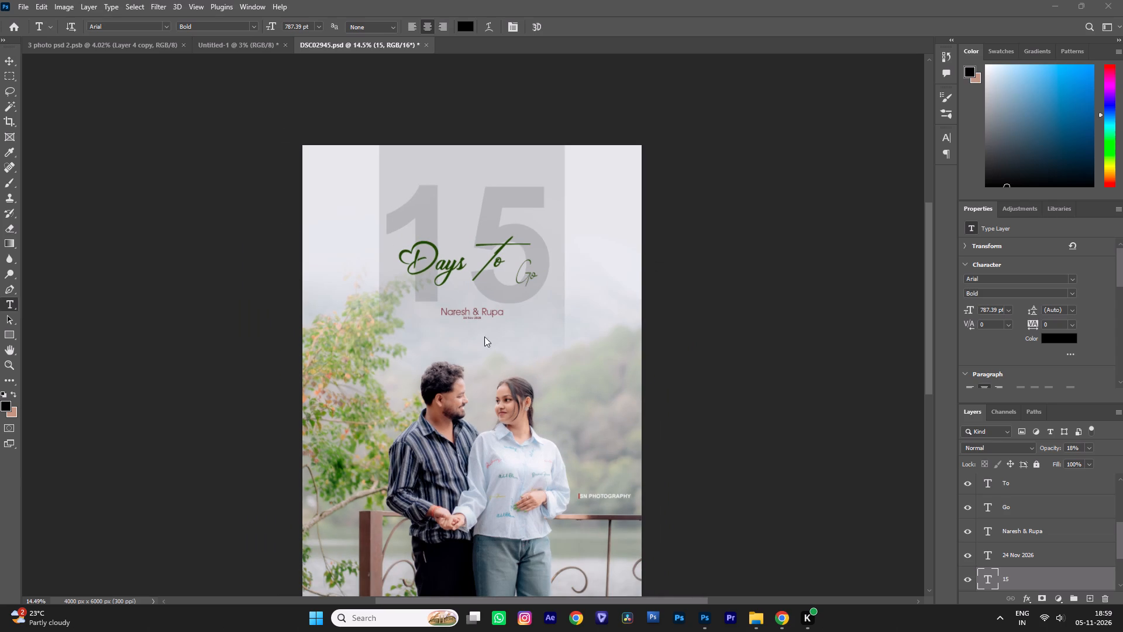
pyautogui.click(781, 613)
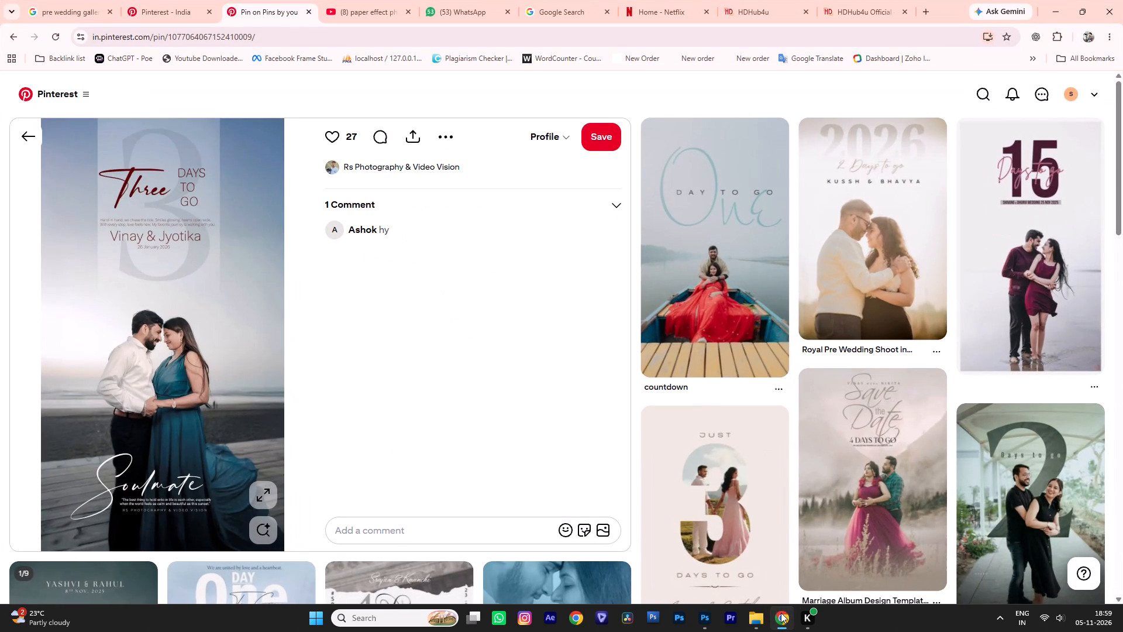
# Compare the whole poster with the Pinterest countdown reference in Chrome, switching back and forth to judge the lettering and layout.
pyautogui.click(781, 613)
pyautogui.press('space')
pyautogui.press('space')
pyautogui.press('space')
pyautogui.press('space')
pyautogui.press('space')
pyautogui.press('space')
pyautogui.press('space')
pyautogui.press('space')
pyautogui.press('space')
pyautogui.press('space')
pyautogui.press('space')
pyautogui.press('space')
pyautogui.press('space')
pyautogui.press('space')
pyautogui.press('space')
pyautogui.press('space')
pyautogui.moveTo(615, 535); pyautogui.dragTo(612, 457)
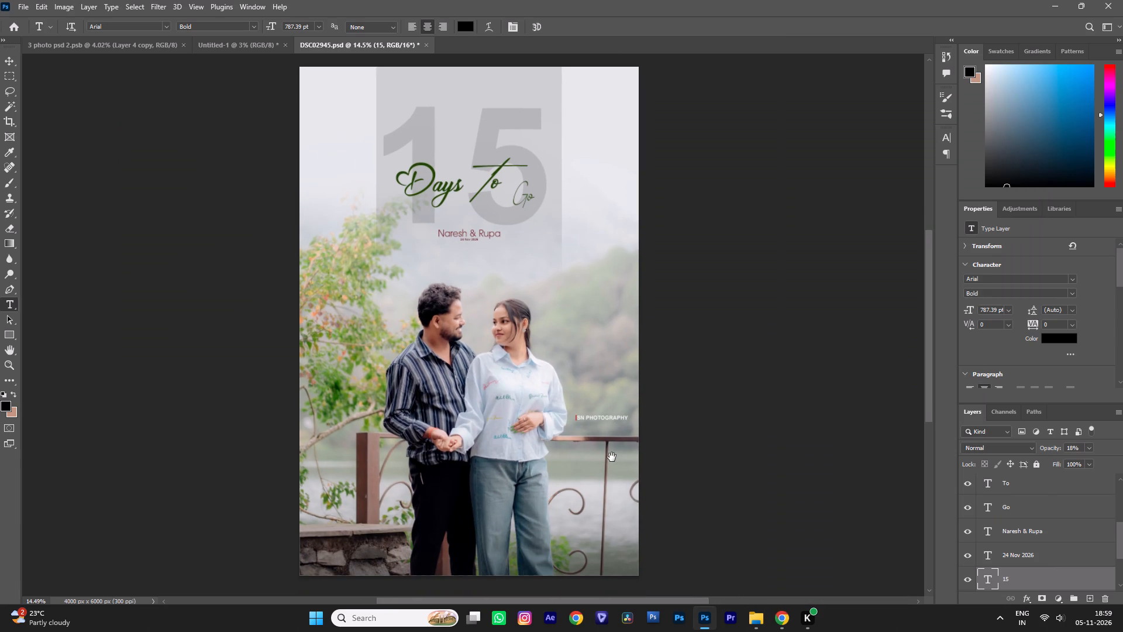
pyautogui.moveTo(612, 457); pyautogui.dragTo(612, 454)
pyautogui.click(788, 628)
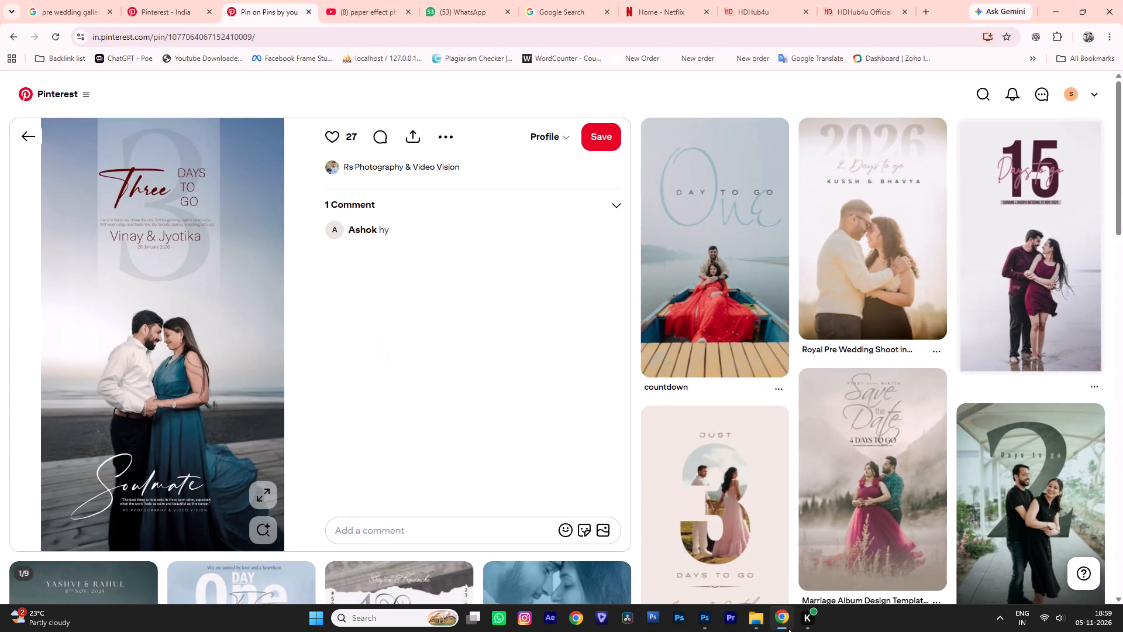
pyautogui.click(788, 627)
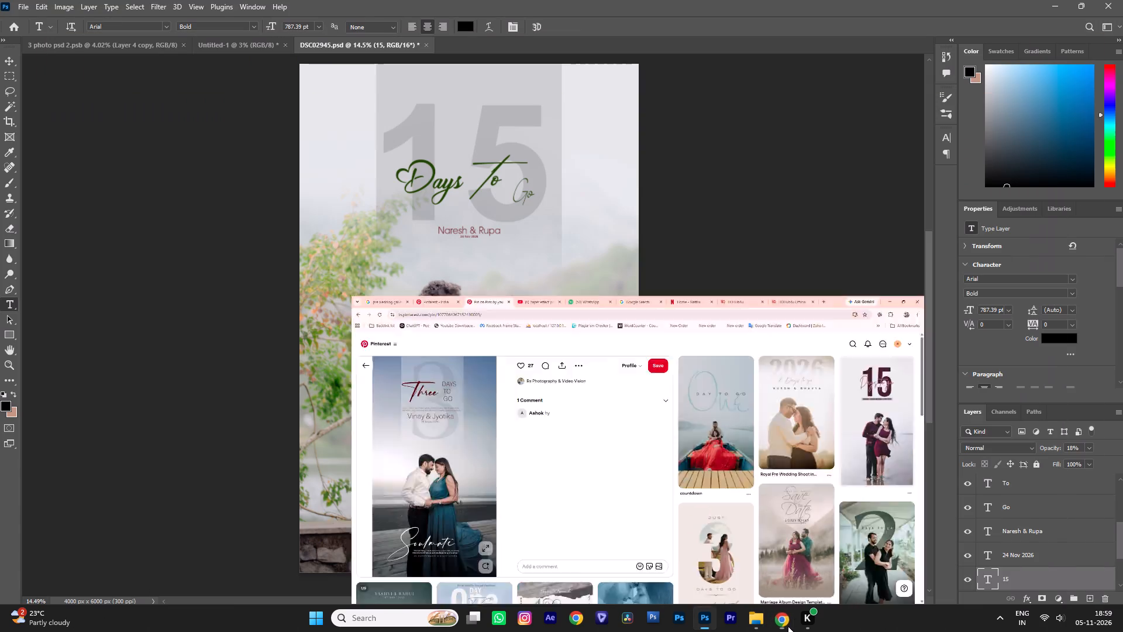
pyautogui.click(788, 626)
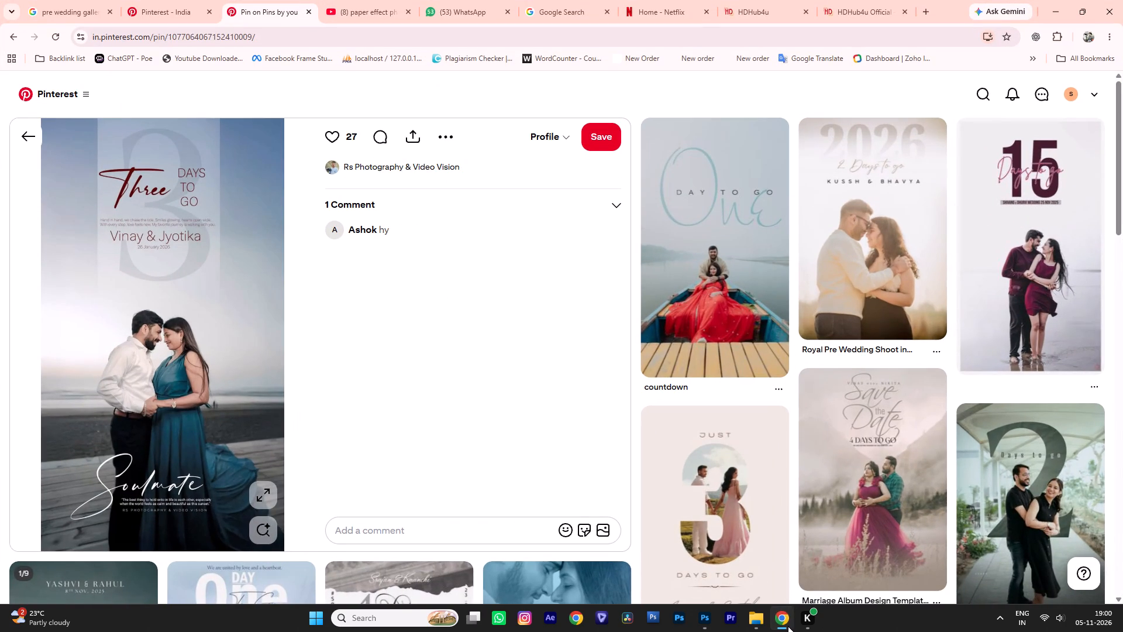
pyautogui.click(788, 626)
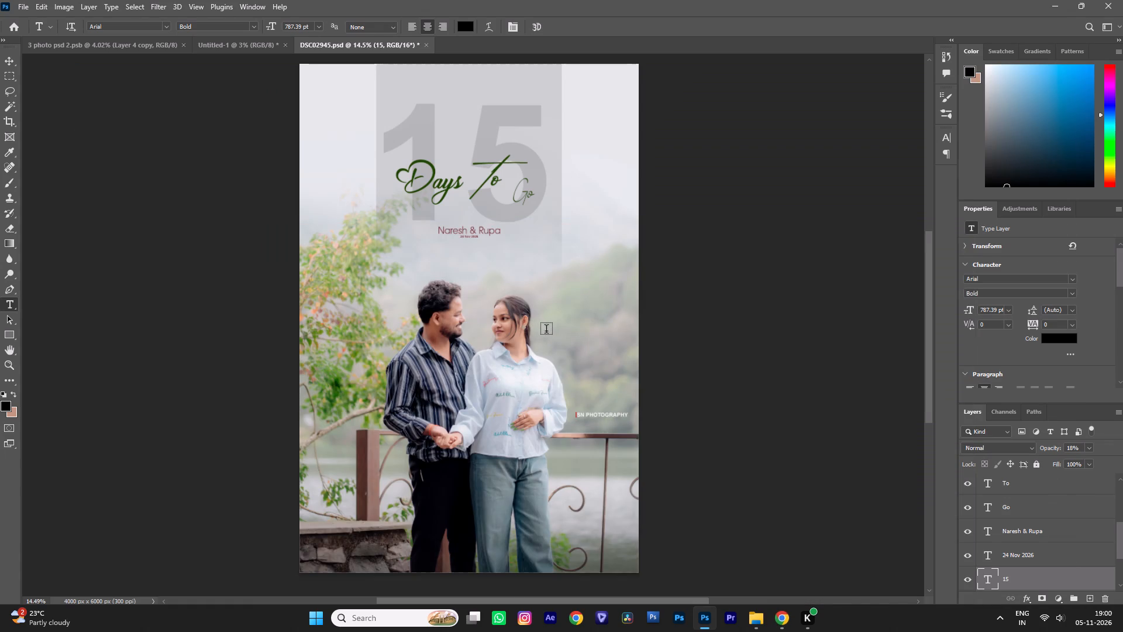
pyautogui.keyDown('alt'); pyautogui.scroll(2, 546, 331); pyautogui.keyUp('alt')
pyautogui.keyDown('alt'); pyautogui.scroll(-3, 546, 331); pyautogui.keyUp('alt')
# Delete the hidden Layer 3 below the top layer.
pyautogui.scroll(5, 1029, 533)
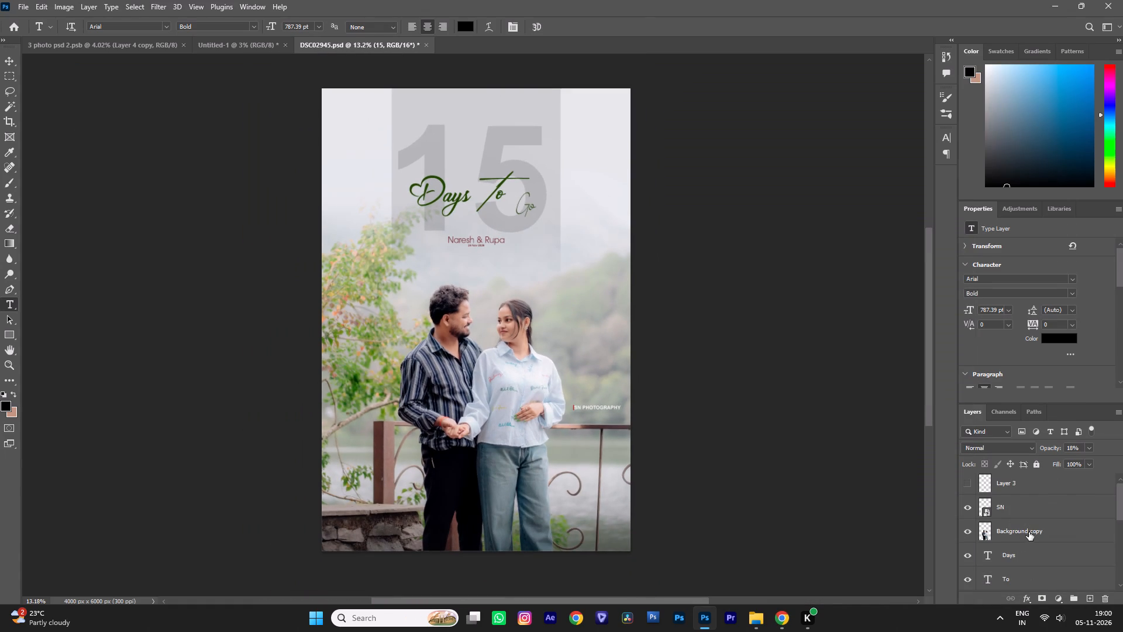
pyautogui.scroll(6, 1026, 483)
pyautogui.click(1024, 487)
pyautogui.click(1014, 511)
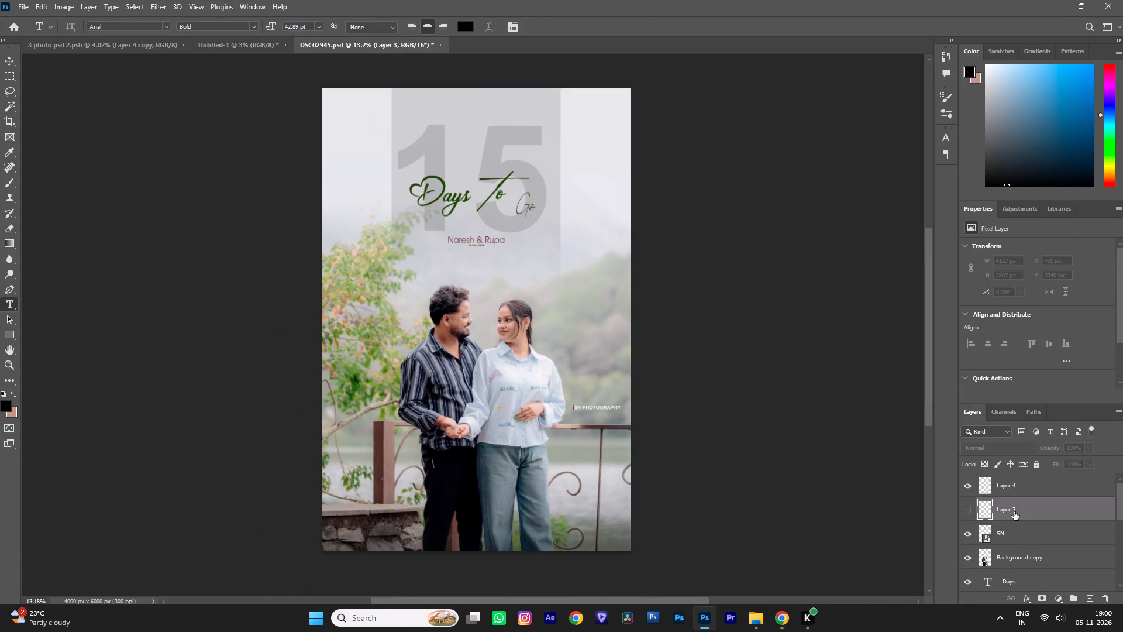
pyautogui.press('Delete')
# Raise the opacity of Layer 4, the dark shading along the poster's bottom edge, to 100%.
pyautogui.click(1016, 486)
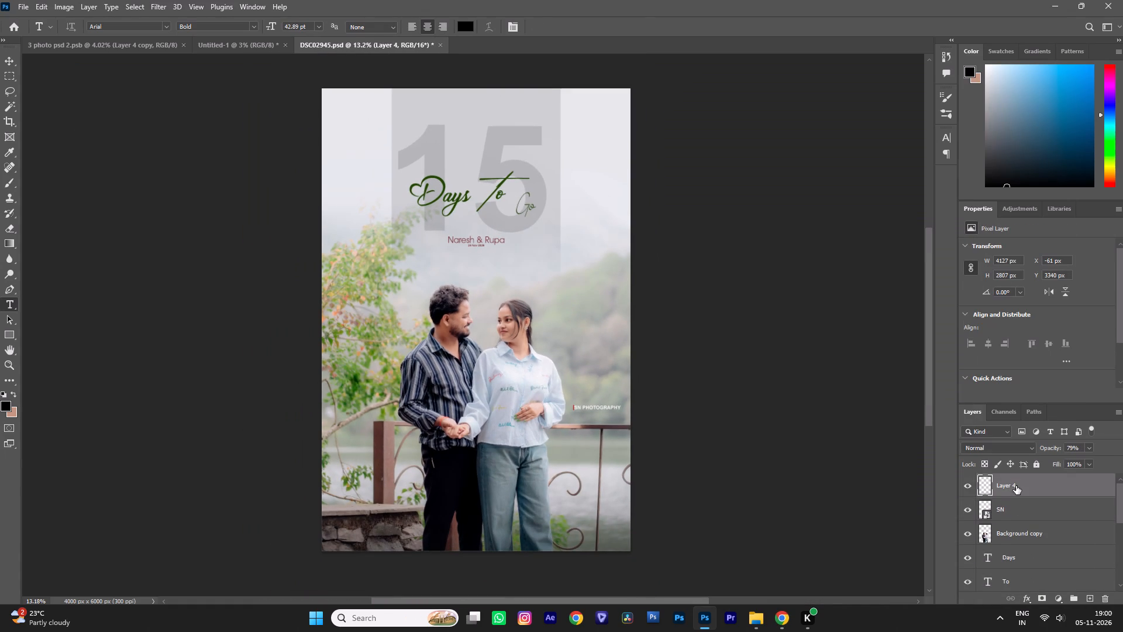
pyautogui.click(1087, 446)
pyautogui.moveTo(1093, 461); pyautogui.dragTo(1122, 452)
pyautogui.click(941, 628)
# Scale the SN photography logo down to about 93.27% and move it lower, just above the railing beside the couple.
pyautogui.press('v')
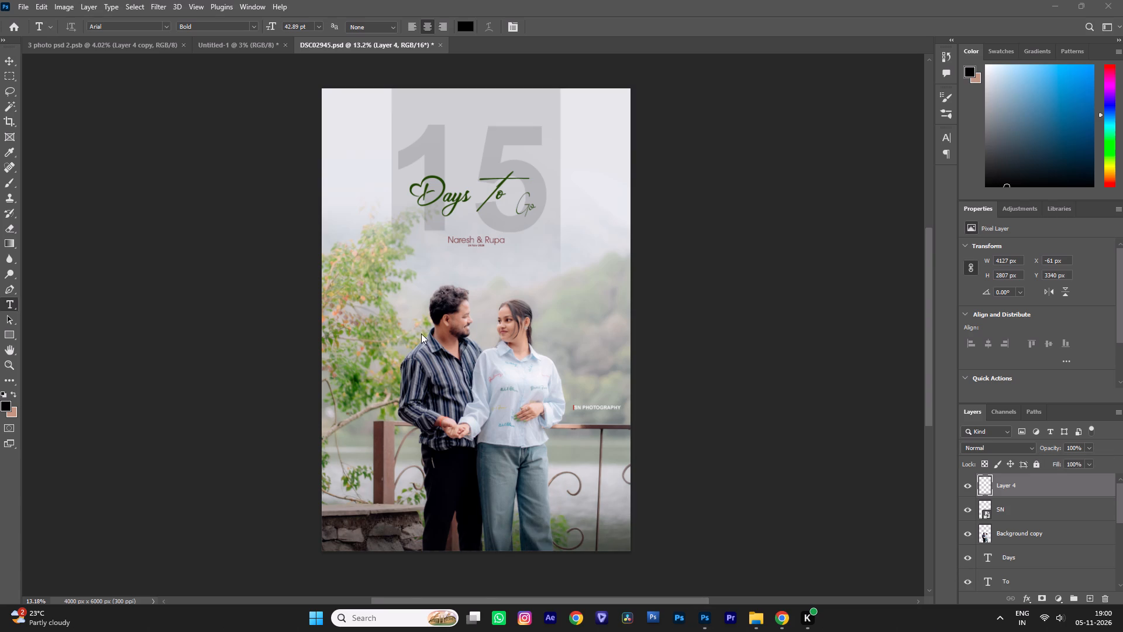
pyautogui.keyDown('alt'); pyautogui.scroll(4, 459, 321); pyautogui.keyUp('alt')
pyautogui.keyDown('alt'); pyautogui.scroll(-3, 459, 323); pyautogui.keyUp('alt')
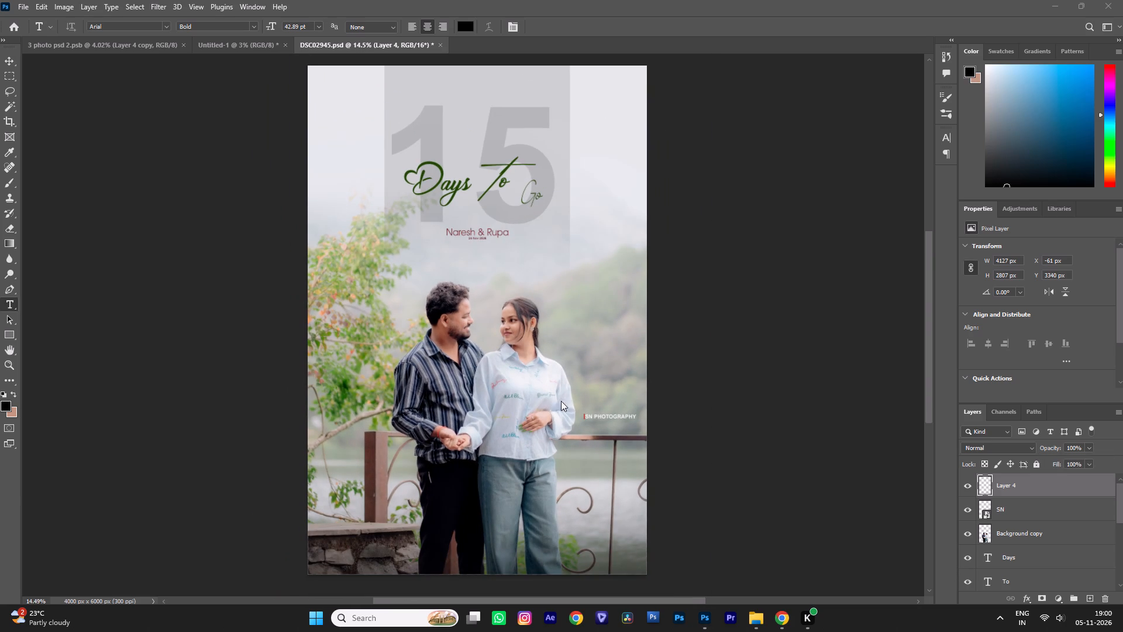
pyautogui.keyDown('alt'); pyautogui.scroll(10, 611, 414); pyautogui.keyUp('alt')
pyautogui.click(1010, 527)
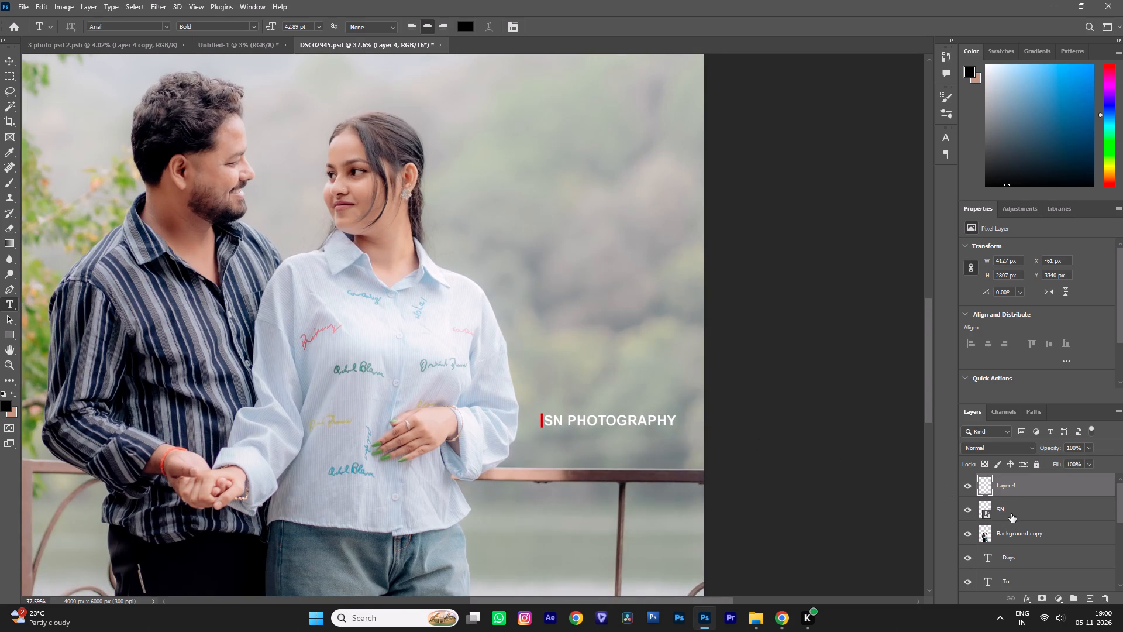
pyautogui.click(1011, 513)
pyautogui.hotkey('ctrl', 't')
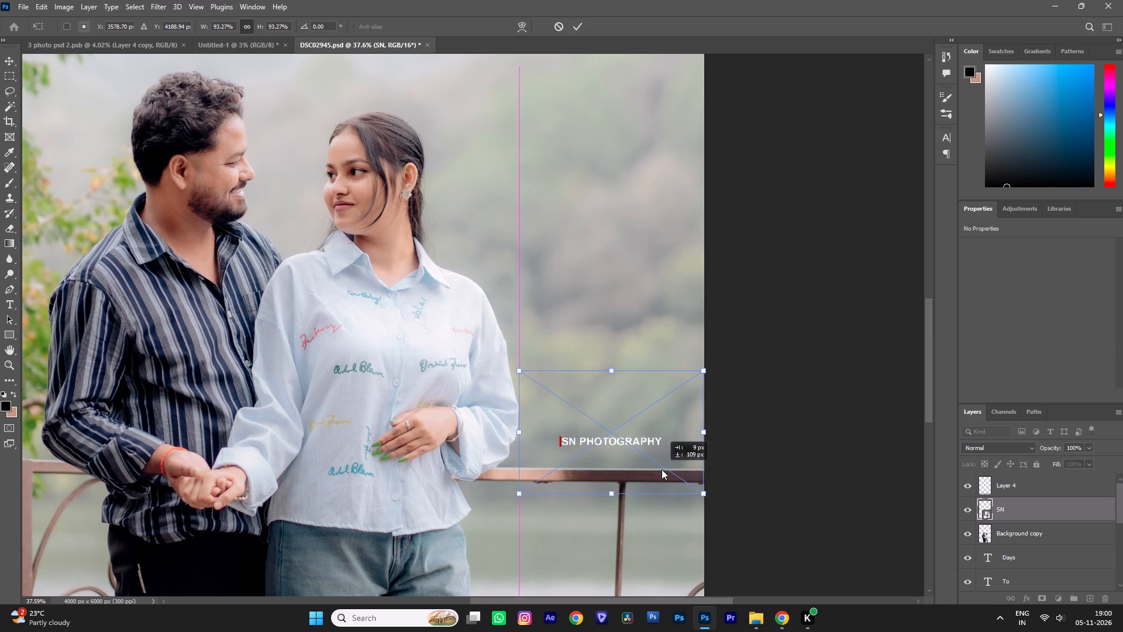
pyautogui.press('Return')
pyautogui.press('v')
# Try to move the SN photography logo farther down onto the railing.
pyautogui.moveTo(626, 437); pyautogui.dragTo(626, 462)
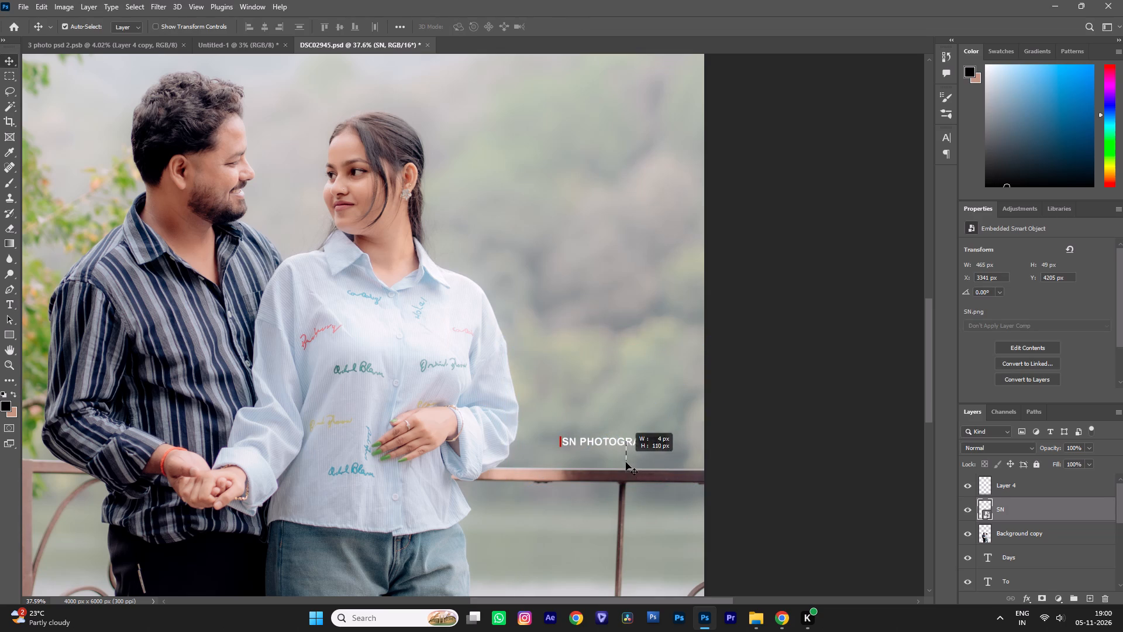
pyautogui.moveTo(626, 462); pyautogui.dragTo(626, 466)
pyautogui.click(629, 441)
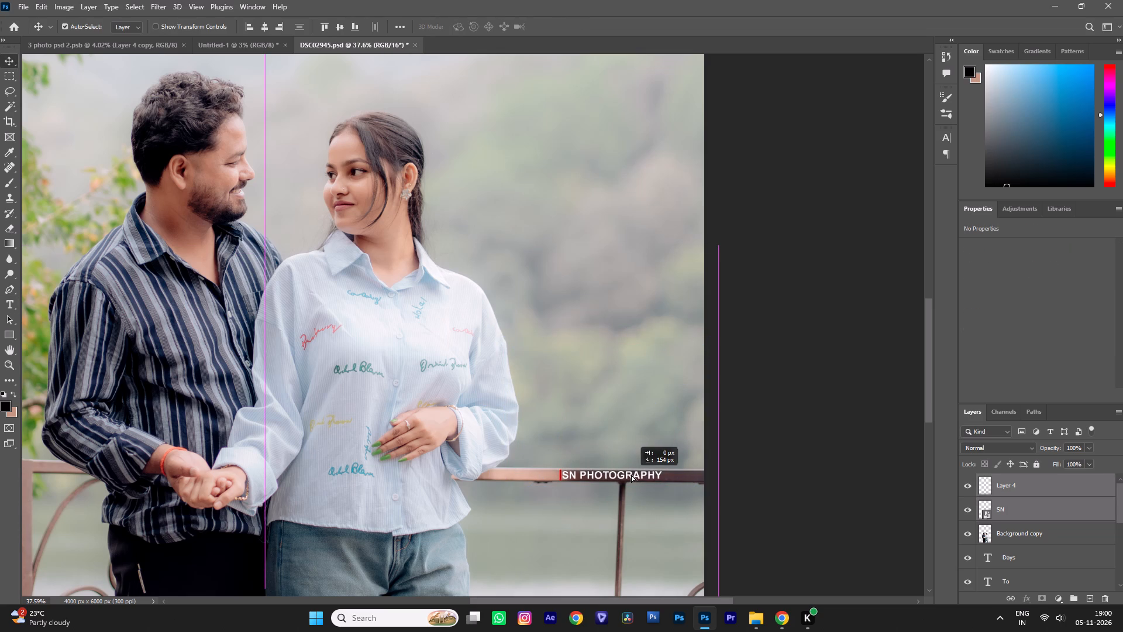
# Examine the whole poster to judge the smaller logo, the lettering and the darkened bottom edge.
pyautogui.keyDown('alt'); pyautogui.scroll(-4, 631, 441); pyautogui.keyUp('alt')
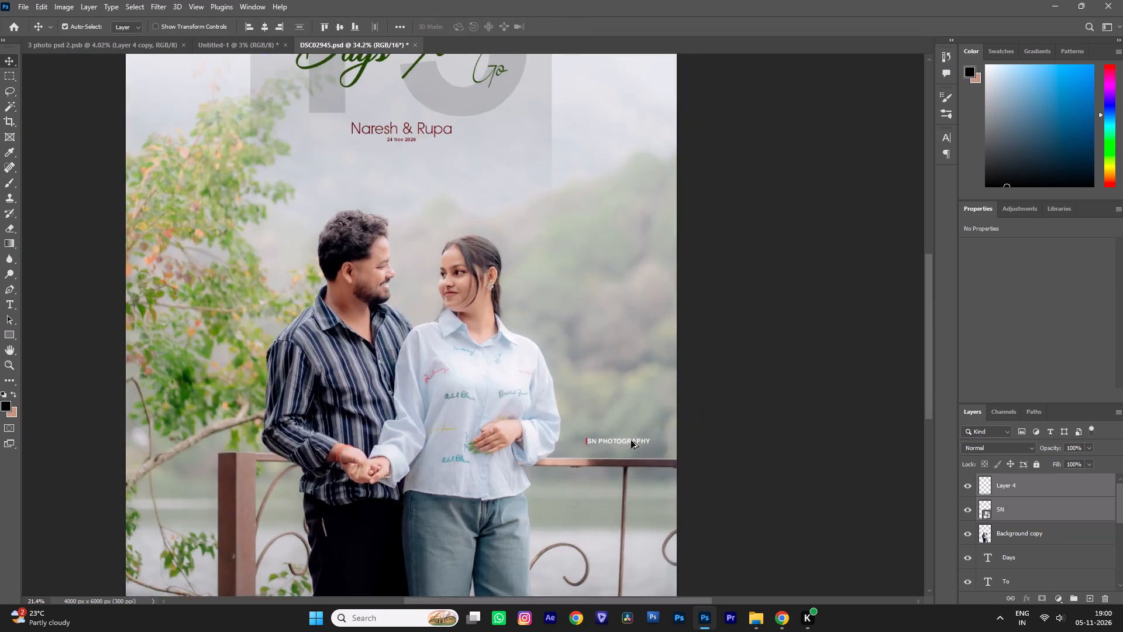
pyautogui.keyDown('alt'); pyautogui.scroll(-8, 631, 441); pyautogui.keyUp('alt')
pyautogui.keyDown('alt'); pyautogui.scroll(2, 631, 441); pyautogui.keyUp('alt')
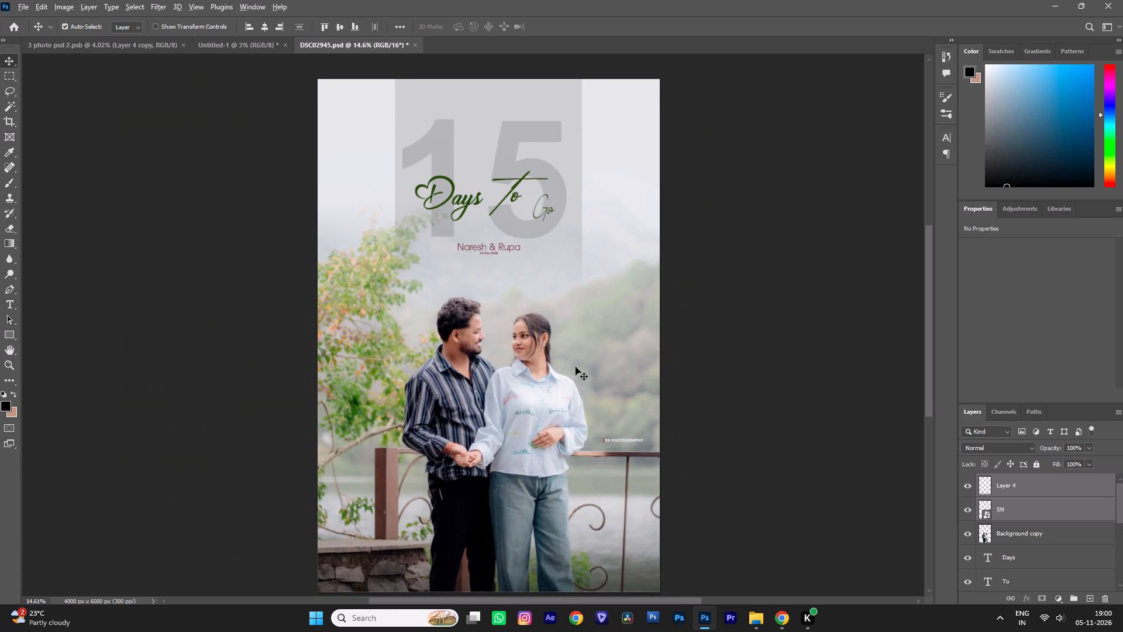
pyautogui.keyDown('alt'); pyautogui.scroll(-1, 576, 367); pyautogui.keyUp('alt')
pyautogui.press('space')
pyautogui.press('space')
pyautogui.press('space')
pyautogui.press('space')
pyautogui.press('space')
pyautogui.press('space')
pyautogui.press('space')
pyautogui.press('space')
pyautogui.press('space')
pyautogui.moveTo(628, 355); pyautogui.dragTo(611, 356)
pyautogui.keyDown('alt'); pyautogui.scroll(1, 611, 356); pyautogui.keyUp('alt')
pyautogui.keyDown('alt'); pyautogui.scroll(-1, 611, 356); pyautogui.keyUp('alt')
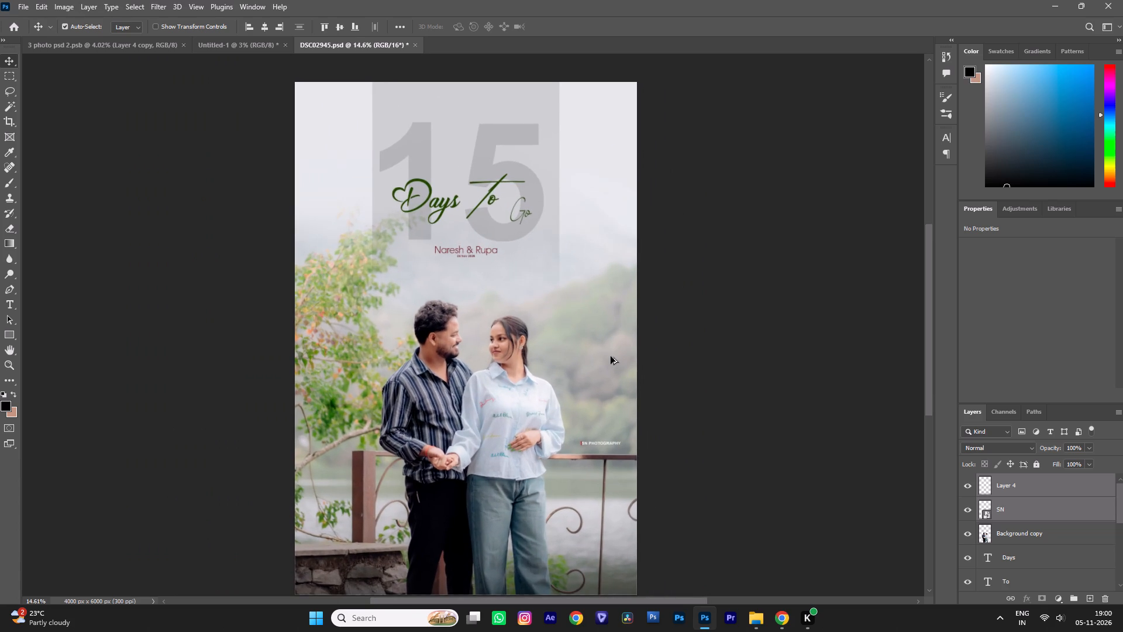
pyautogui.keyDown('alt'); pyautogui.scroll(3, 611, 356); pyautogui.keyUp('alt')
pyautogui.keyDown('alt'); pyautogui.scroll(-3, 611, 356); pyautogui.keyUp('alt')
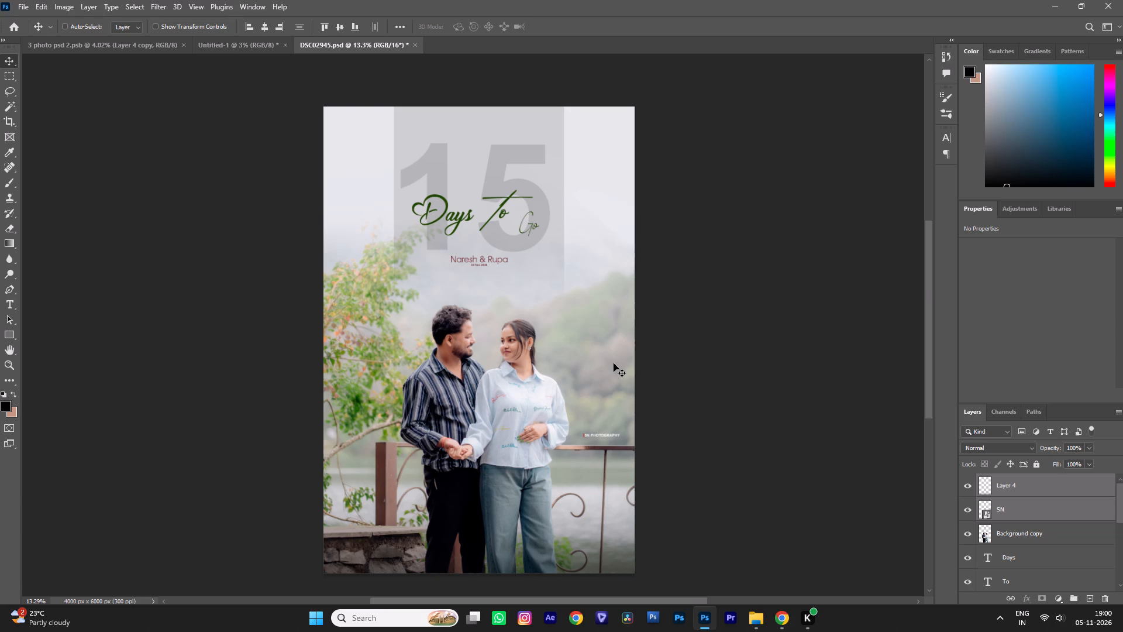
# Duplicate the Background copy couple cutout upward over the lettering and set the duplicate's opacity to 20%.
pyautogui.click(1014, 534)
pyautogui.keyDown('alt'); pyautogui.moveTo(492, 454); pyautogui.dragTo(505, 254); pyautogui.keyUp('alt')
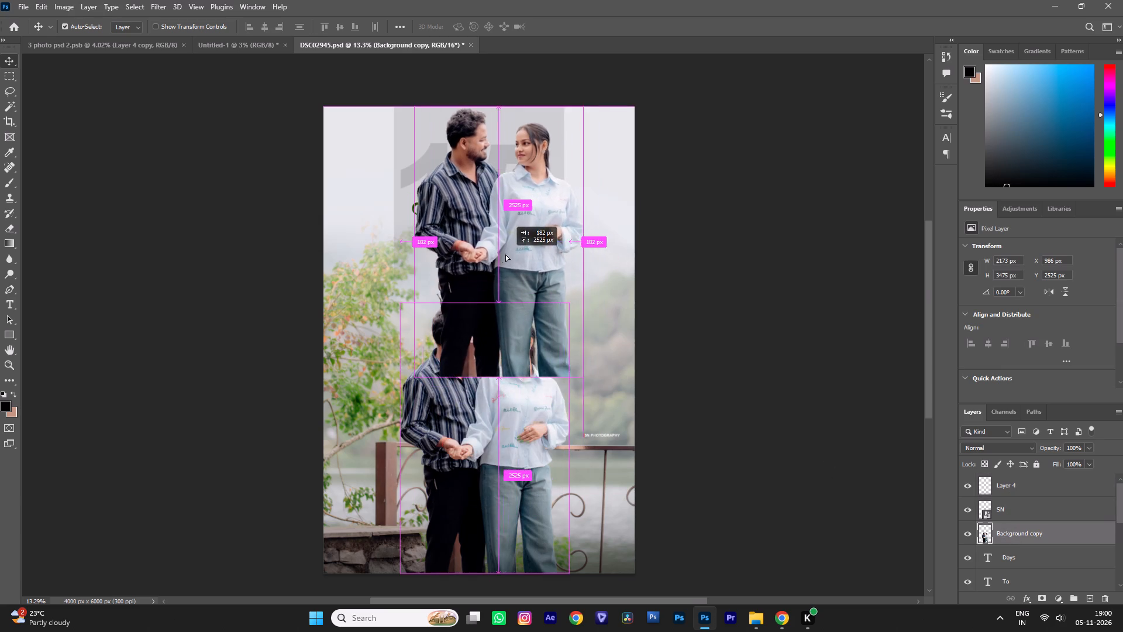
pyautogui.keyDown('alt'); pyautogui.moveTo(505, 254); pyautogui.dragTo(504, 253); pyautogui.keyUp('alt')
pyautogui.press('2')
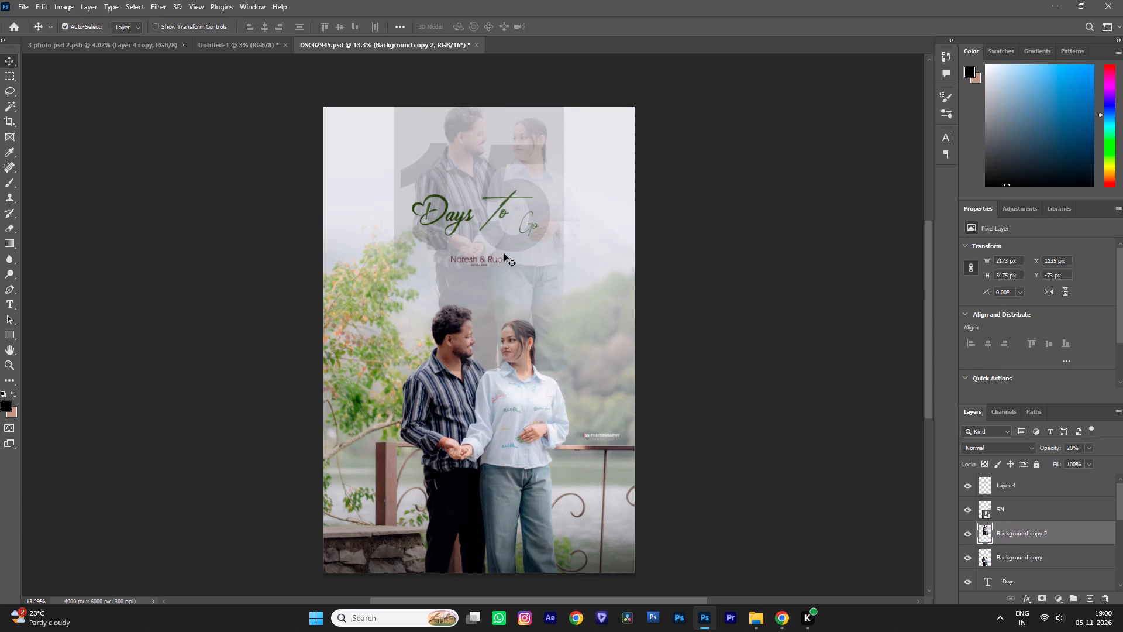
# Enlarge the faded couple duplicate to about 189.28% and position it to span the full height of the poster.
pyautogui.hotkey('ctrl', 't')
pyautogui.keyDown('alt'); pyautogui.scroll(-10, 505, 260); pyautogui.keyUp('alt')
pyautogui.click(509, 287)
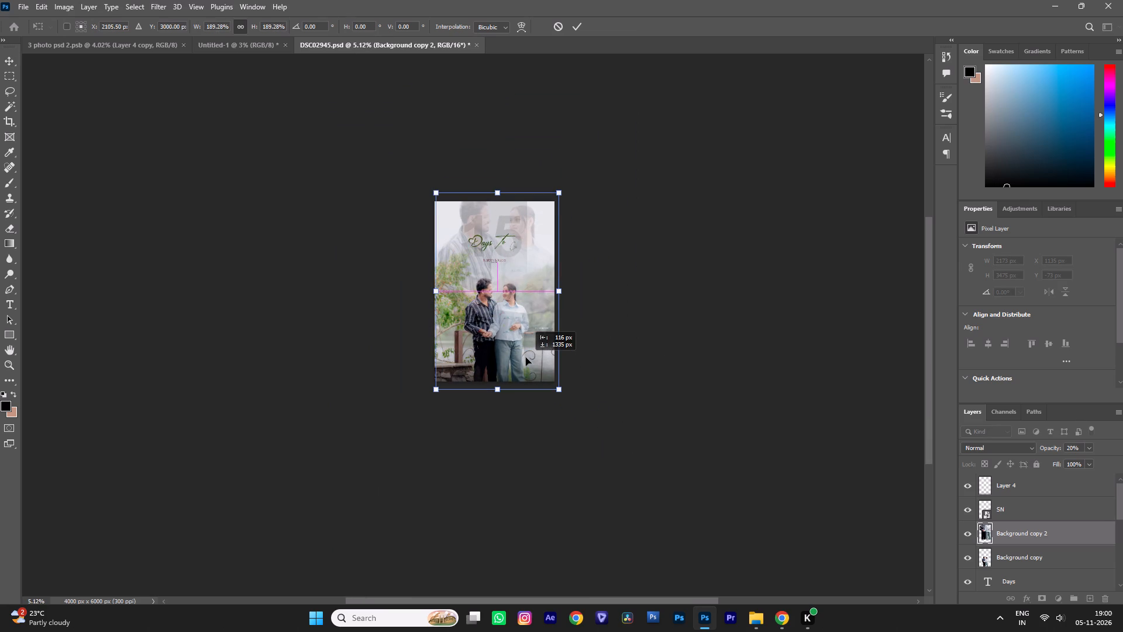
pyautogui.press('Return')
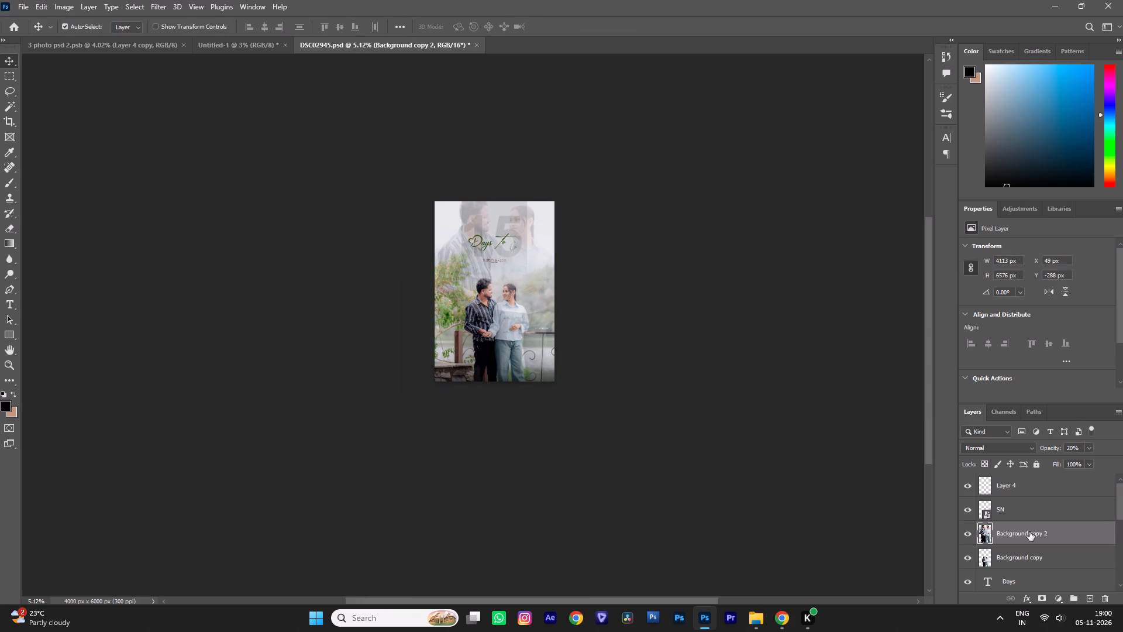
# Move the enlarged faded couple duplicate about 789 px to the right, keeping its vertical position.
pyautogui.scroll(3, 1029, 532)
pyautogui.keyDown('alt'); pyautogui.scroll(5, 473, 325); pyautogui.keyUp('alt')
pyautogui.press('space')
pyautogui.moveTo(600, 281); pyautogui.dragTo(556, 360)
pyautogui.keyDown('alt'); pyautogui.scroll(6, 542, 318); pyautogui.keyUp('alt')
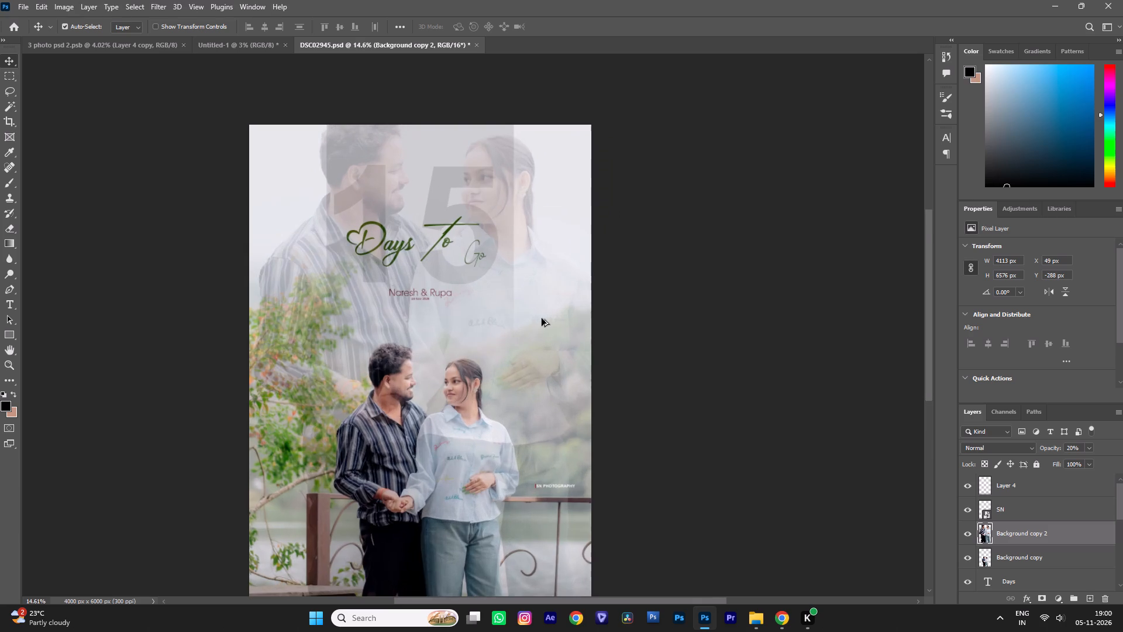
pyautogui.moveTo(540, 303); pyautogui.dragTo(606, 296)
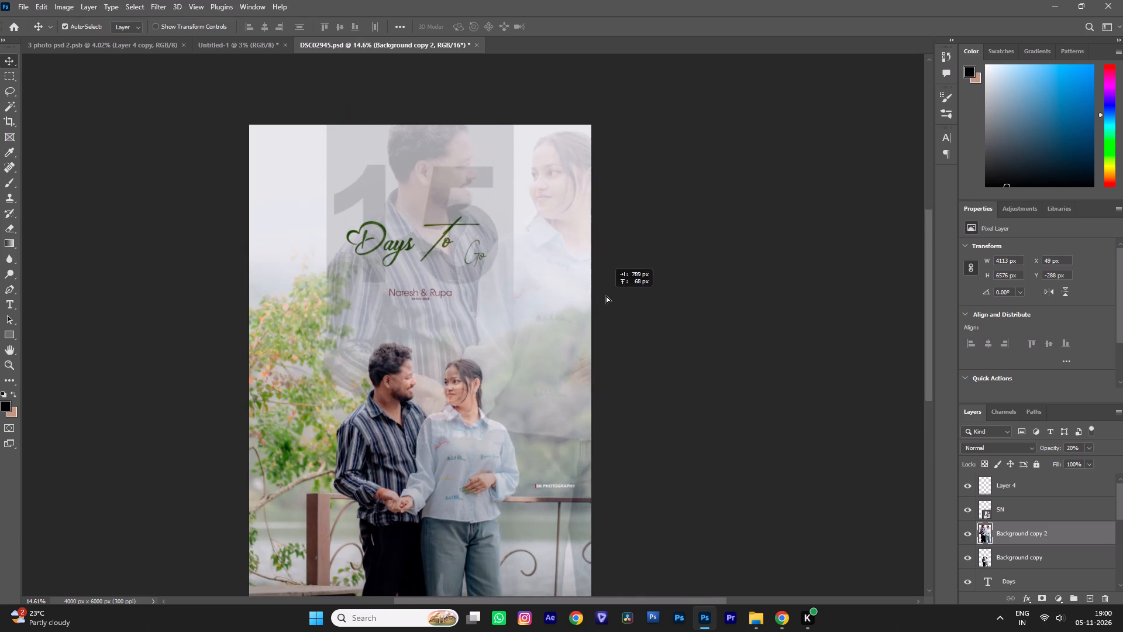
pyautogui.moveTo(606, 296); pyautogui.dragTo(605, 301)
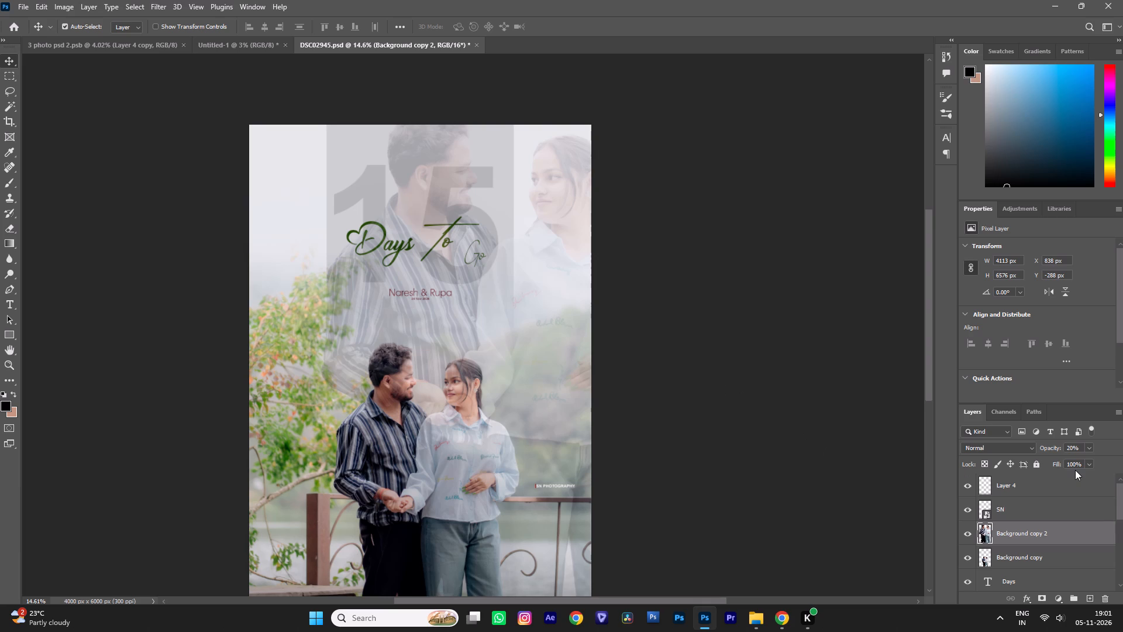
# Lower the opacity of the enlarged couple duplicate to 10%.
pyautogui.press('1')
# Shift the faint enlarged couple duplicate slightly back to the left without changing its height on the poster.
pyautogui.keyDown('alt'); pyautogui.scroll(-5, 726, 423); pyautogui.keyUp('alt')
pyautogui.click(539, 332)
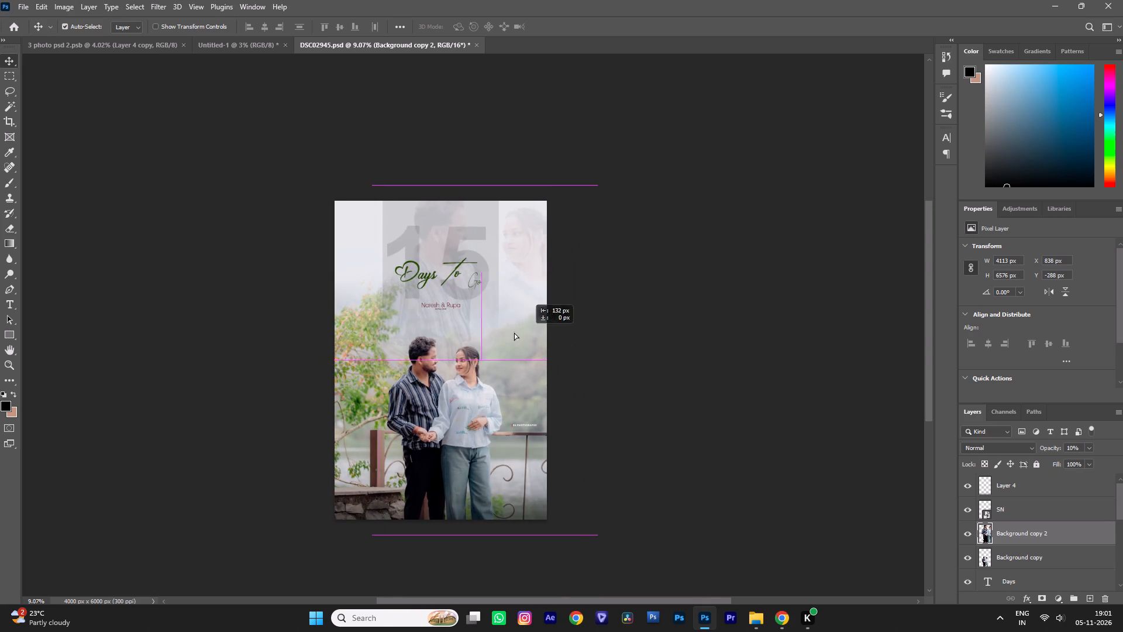